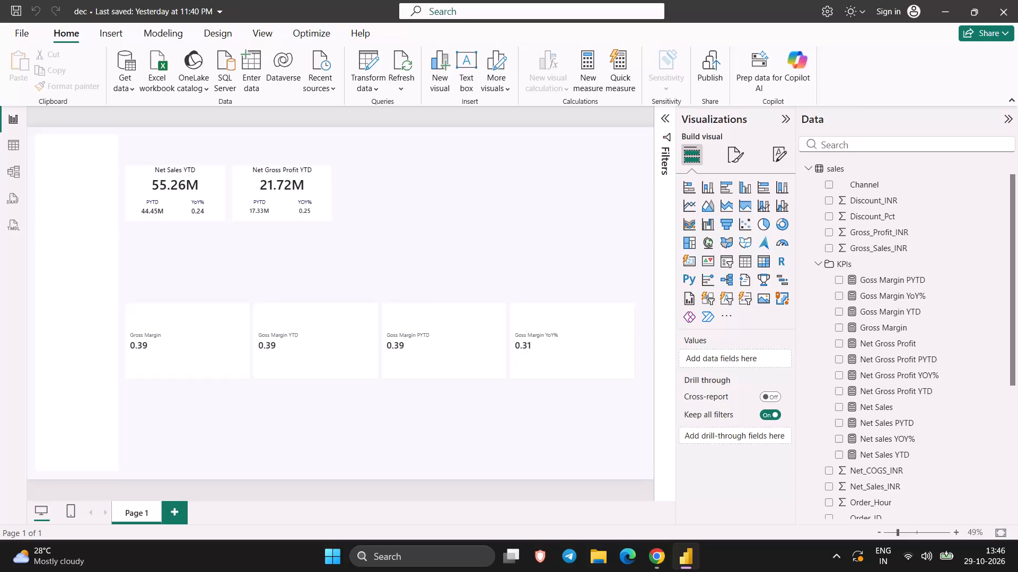
# Switch to the Power BI tutorial in Chrome and skim ahead through the Gross Margin YTD card section.
pyautogui.click(666, 554)
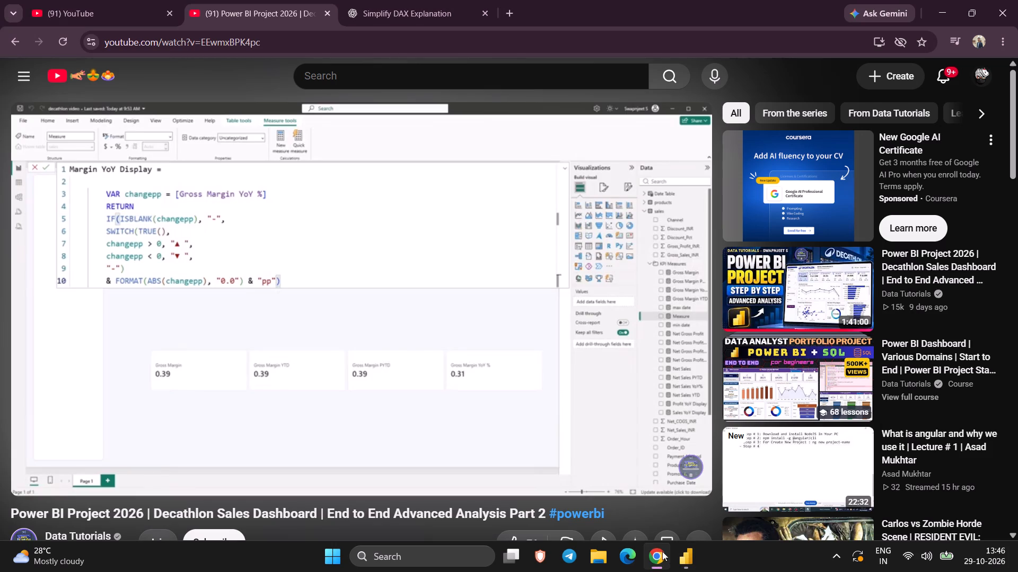
pyautogui.click(436, 409)
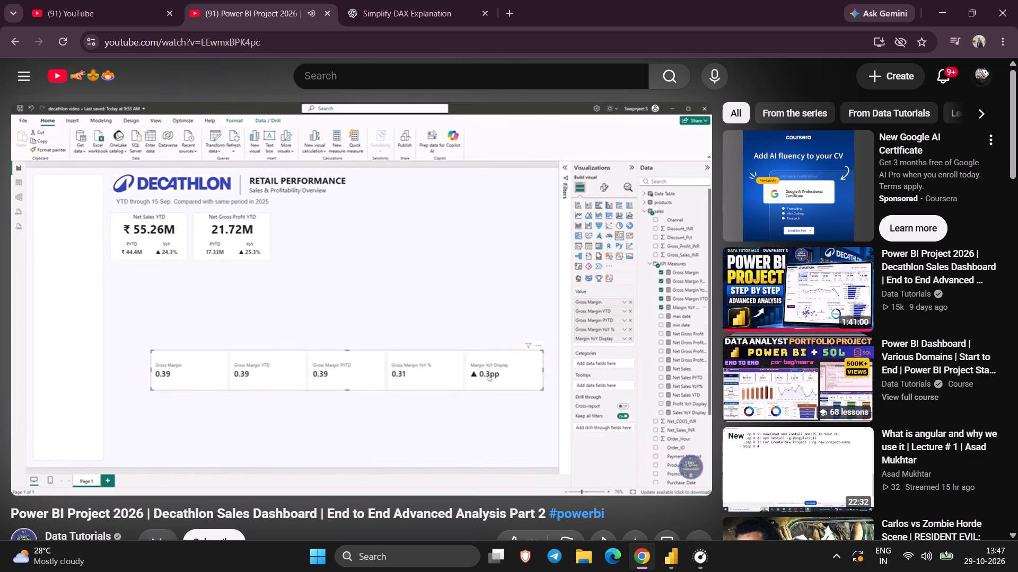
pyautogui.press('Right')
pyautogui.press('Right')
pyautogui.press('Right')
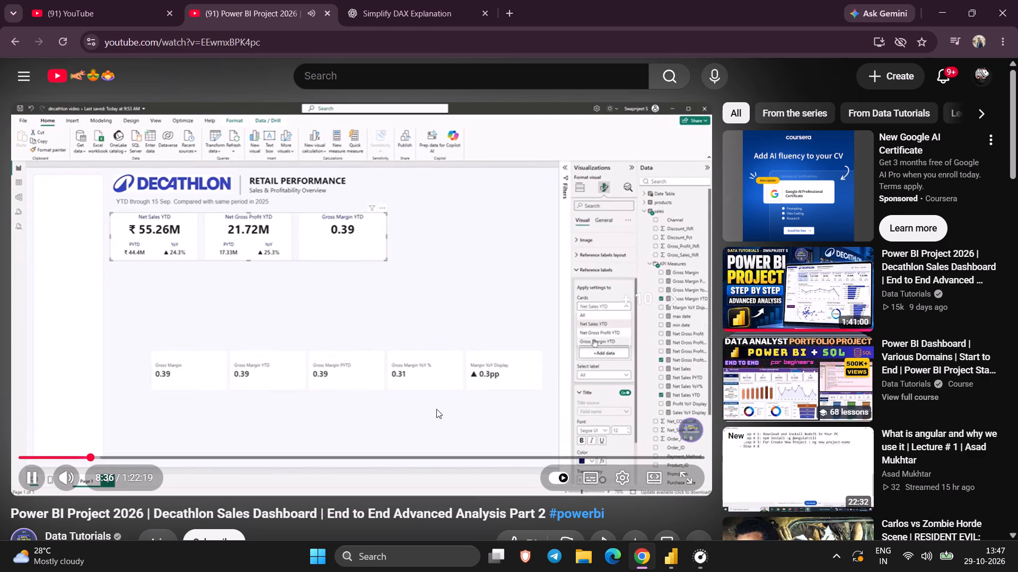
pyautogui.press('Right')
pyautogui.press('Right')
pyautogui.press('Right')
pyautogui.press('Right')
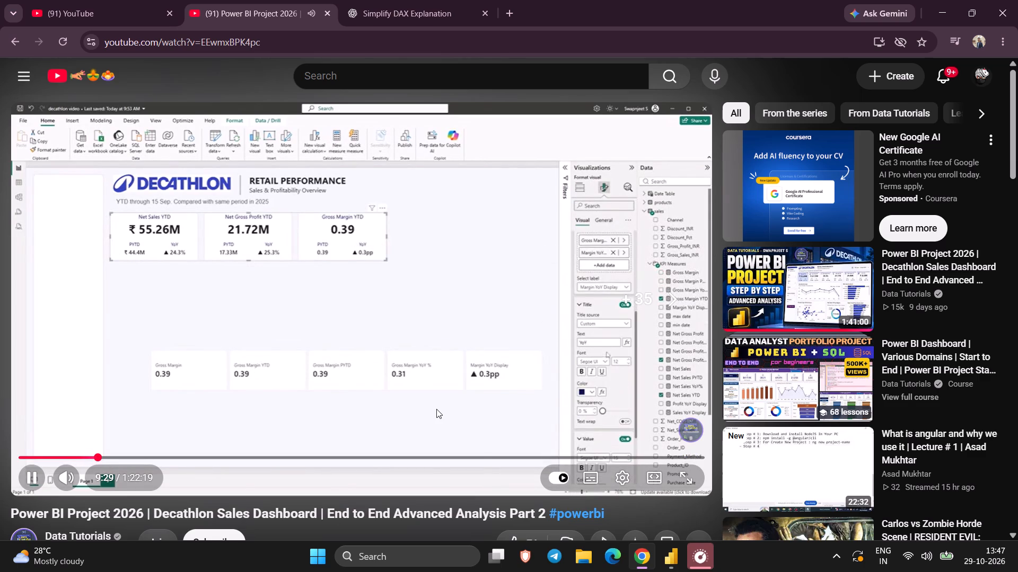
pyautogui.press('Right')
pyautogui.press('Right')
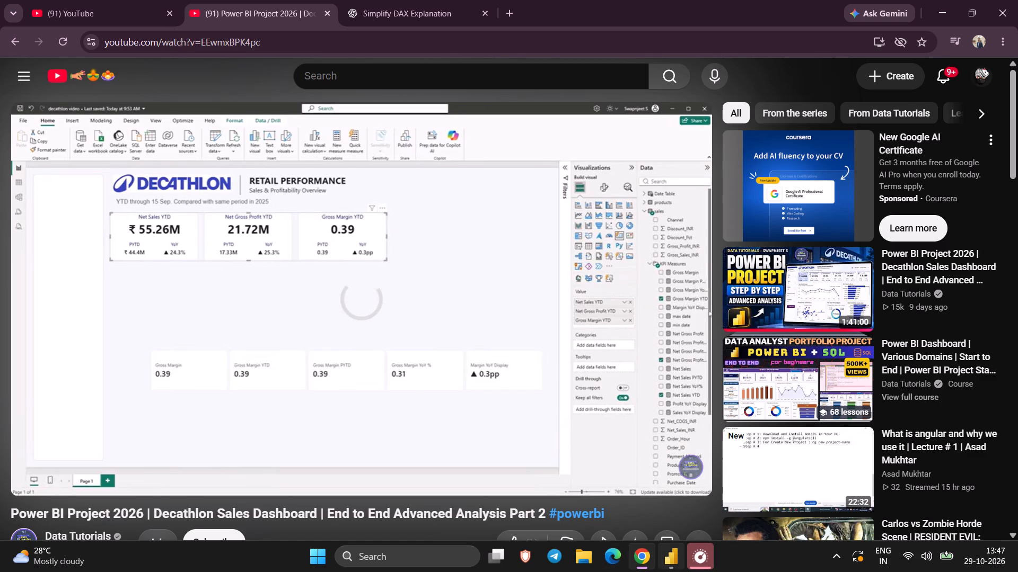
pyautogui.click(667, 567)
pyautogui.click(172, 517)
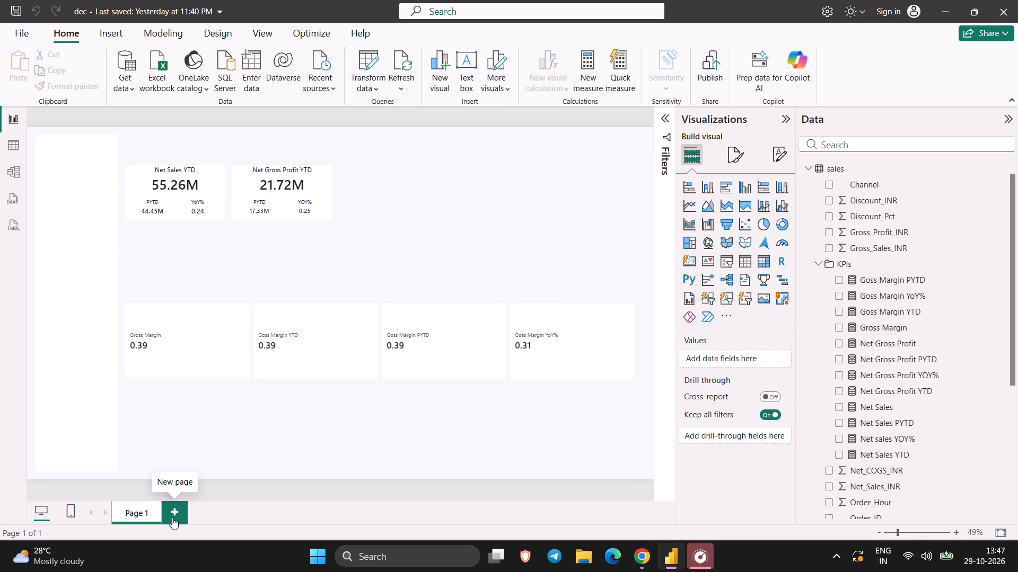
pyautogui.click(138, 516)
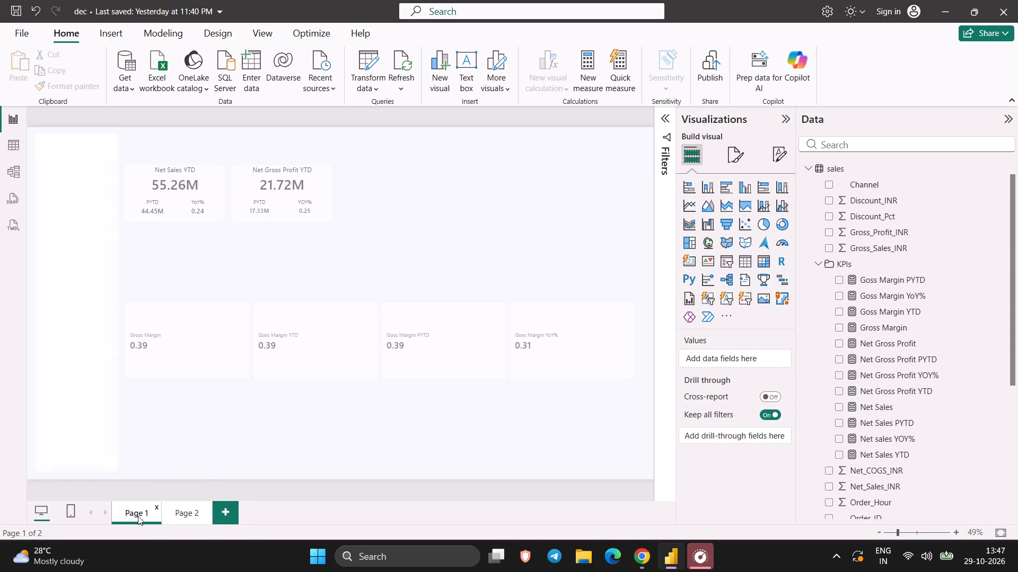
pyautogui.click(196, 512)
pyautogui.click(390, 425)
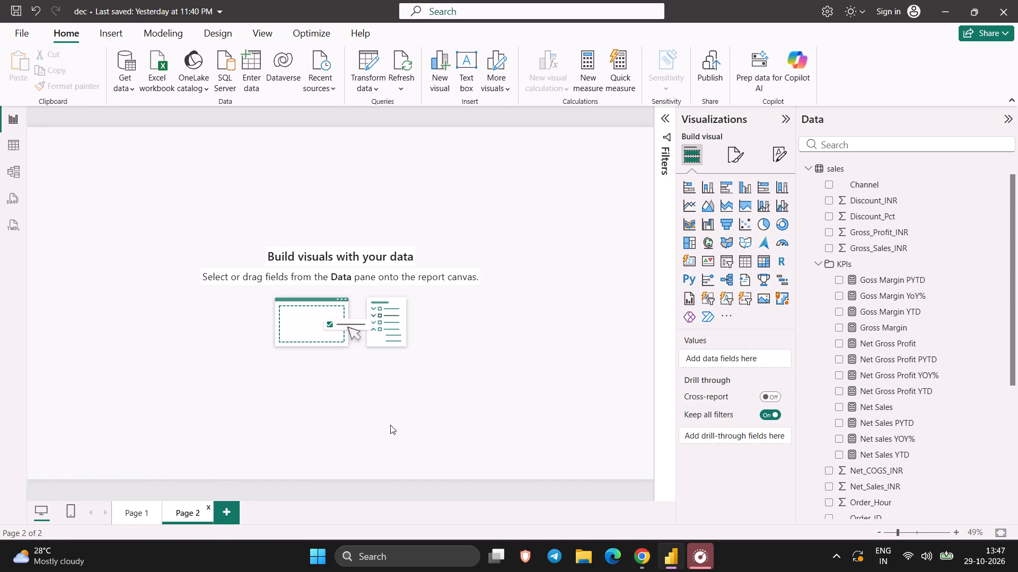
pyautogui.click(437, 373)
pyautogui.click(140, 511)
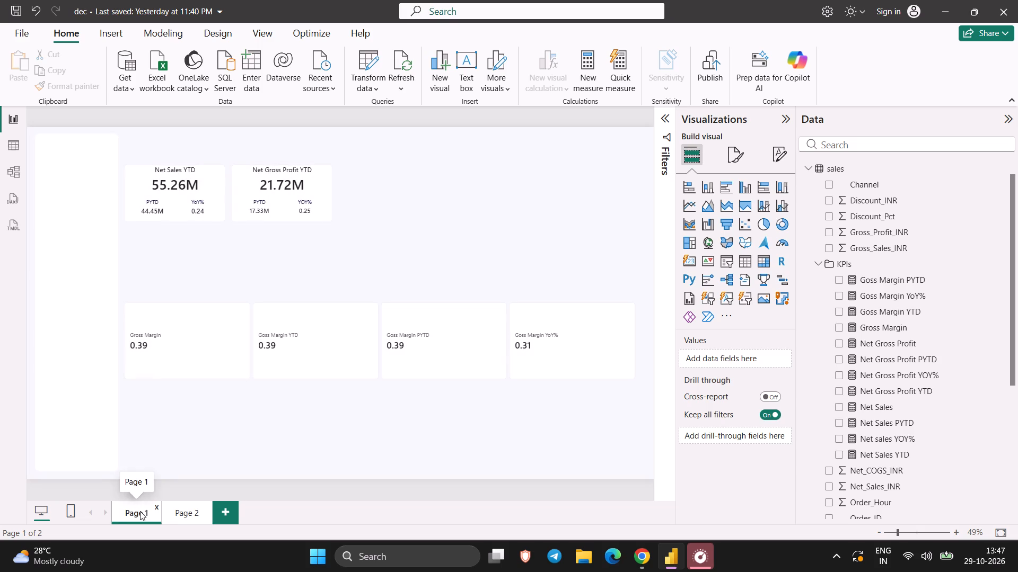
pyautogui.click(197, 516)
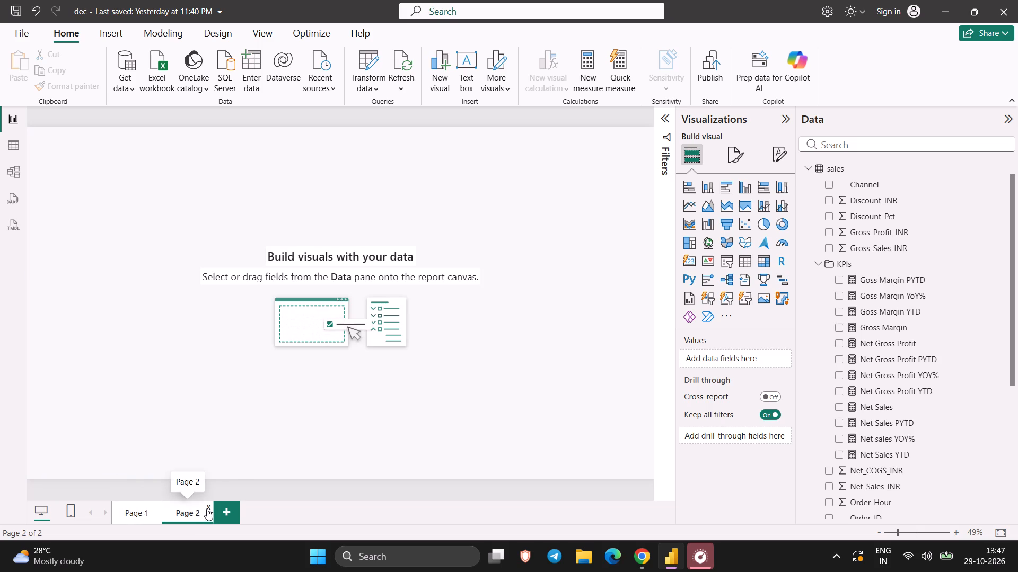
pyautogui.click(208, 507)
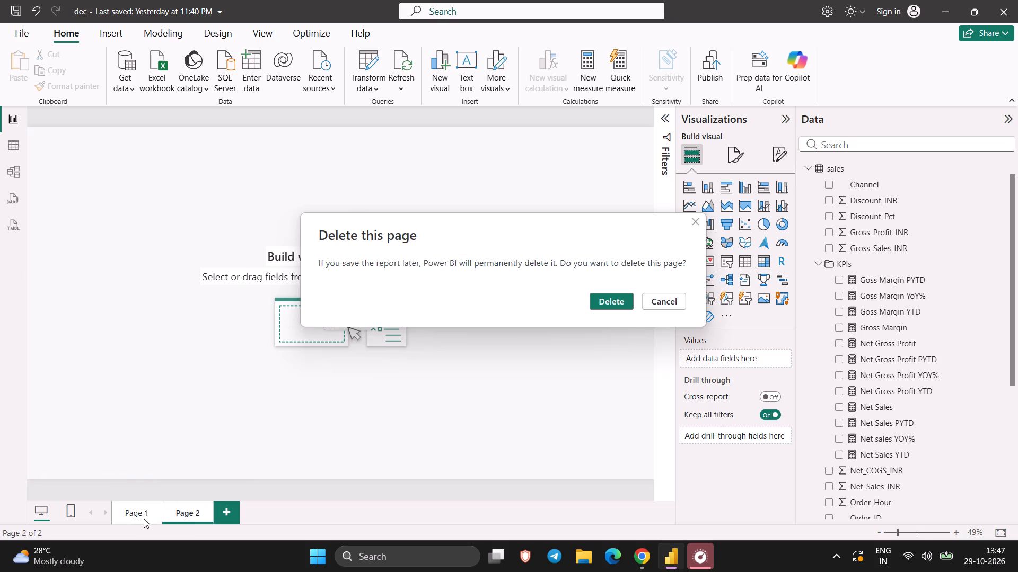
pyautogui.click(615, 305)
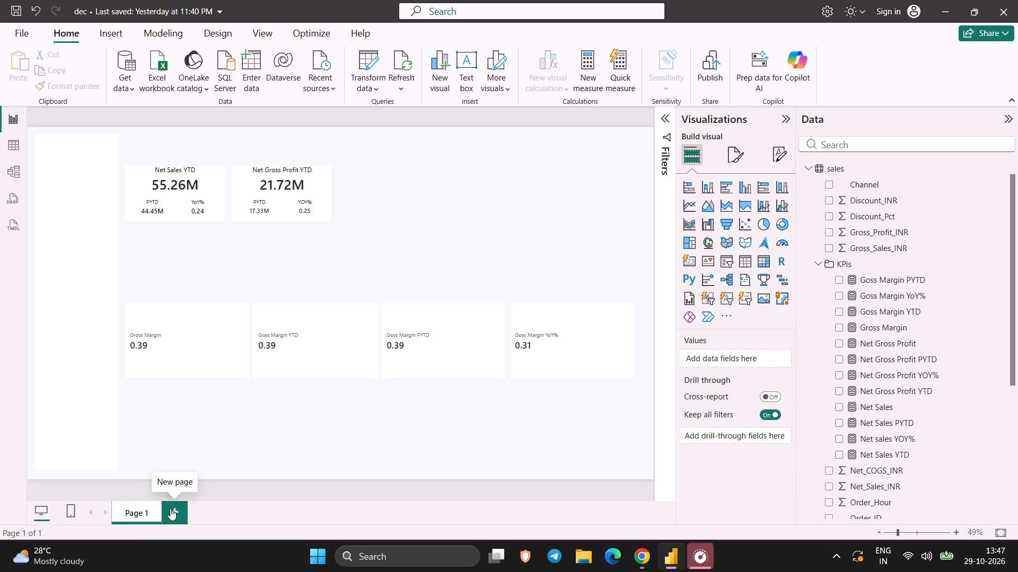
# Switch back to the tutorial in Chrome and examine how the Net Units Sold measure is written.
pyautogui.click(652, 552)
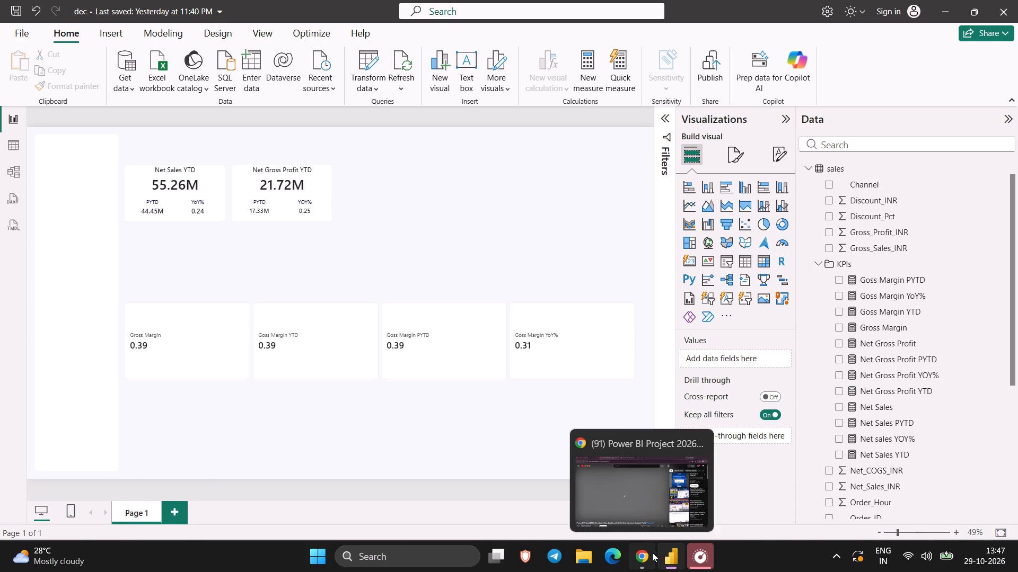
pyautogui.press('space')
pyautogui.press('space')
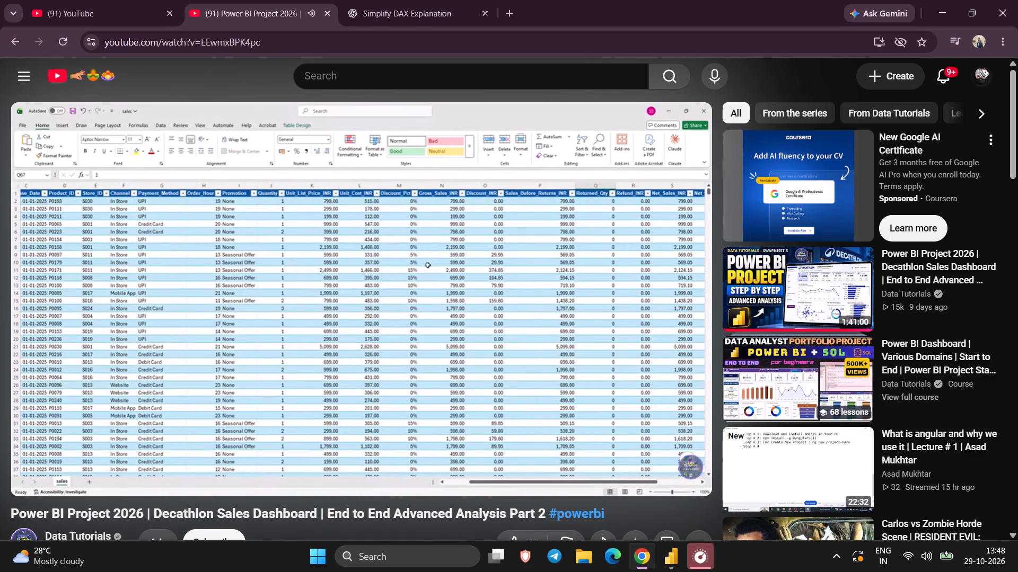
pyautogui.press('Right')
pyautogui.press('space')
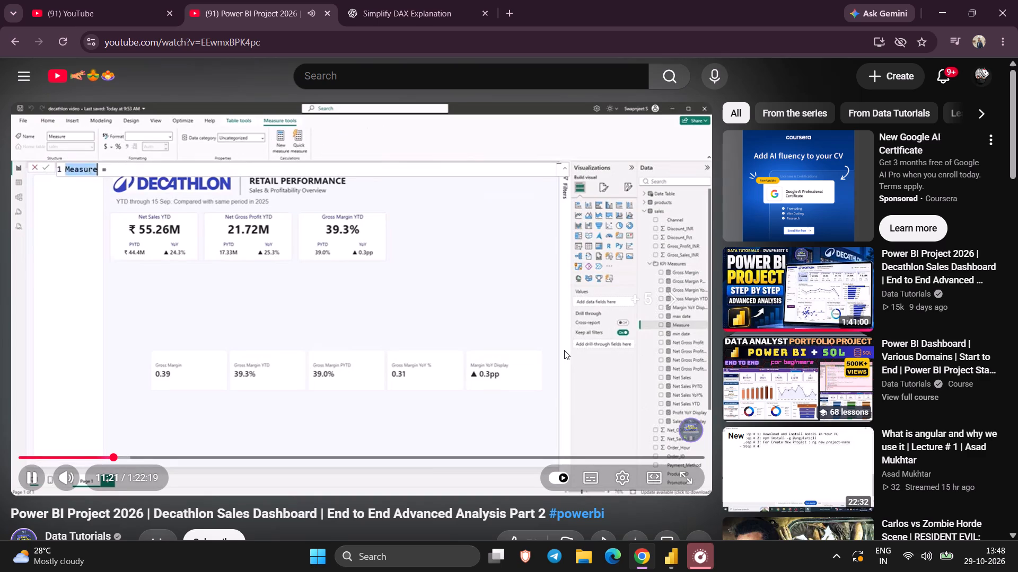
pyautogui.press('space')
pyautogui.press('Right')
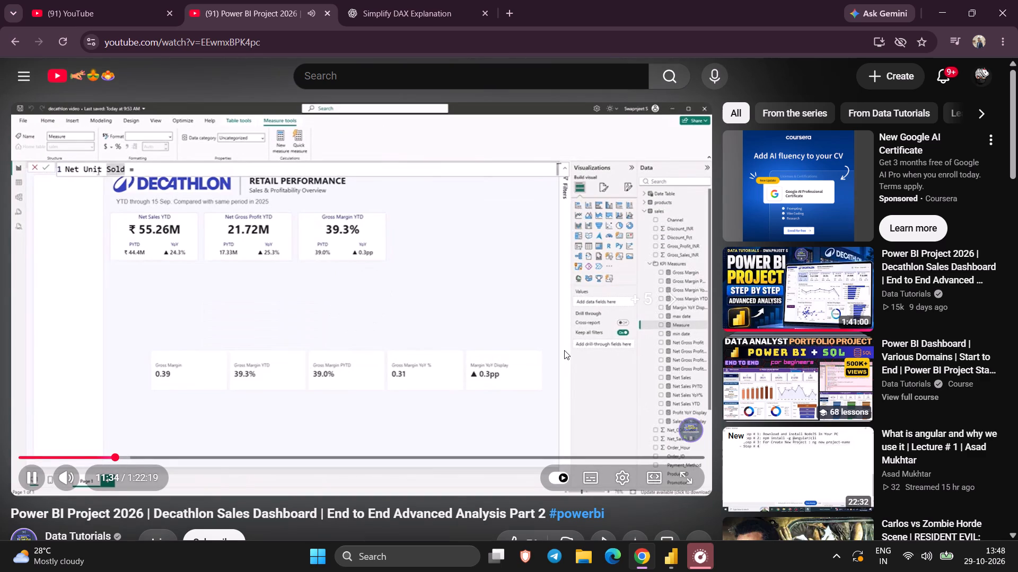
pyautogui.press('Right')
pyautogui.press('Right')
pyautogui.press('Left')
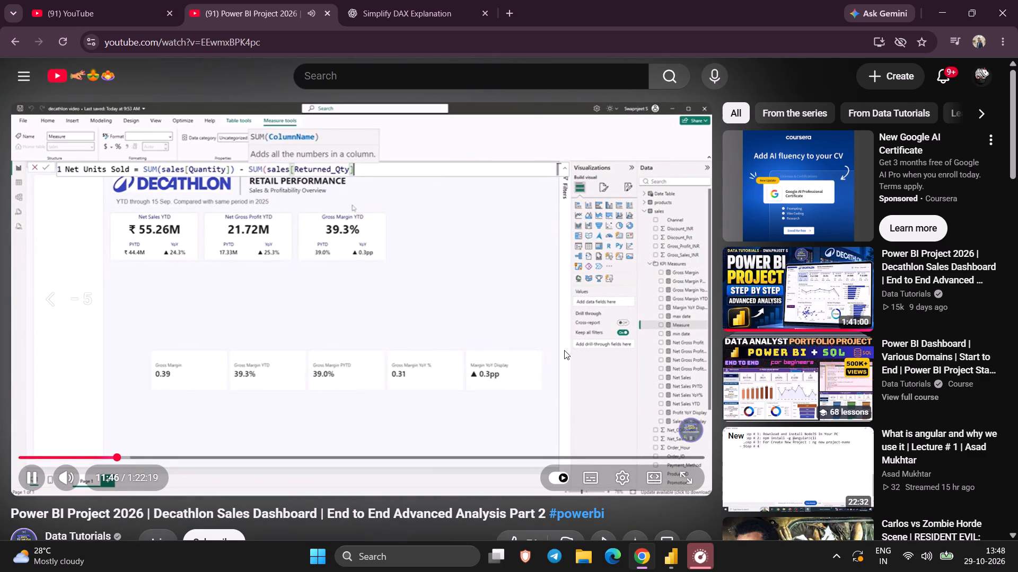
pyautogui.press('space')
pyautogui.press('space')
pyautogui.press('space')
pyautogui.press('space')
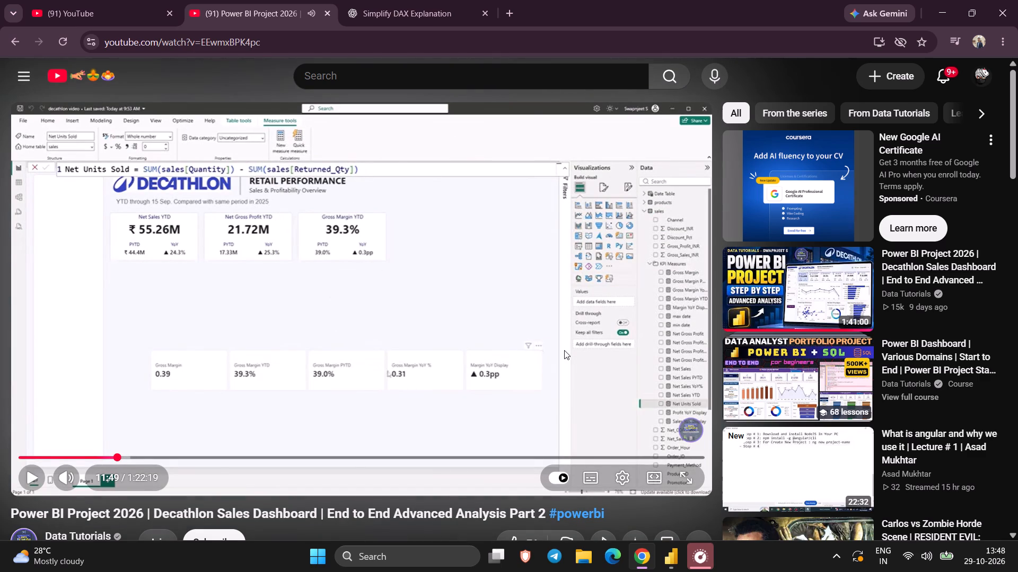
pyautogui.press('space')
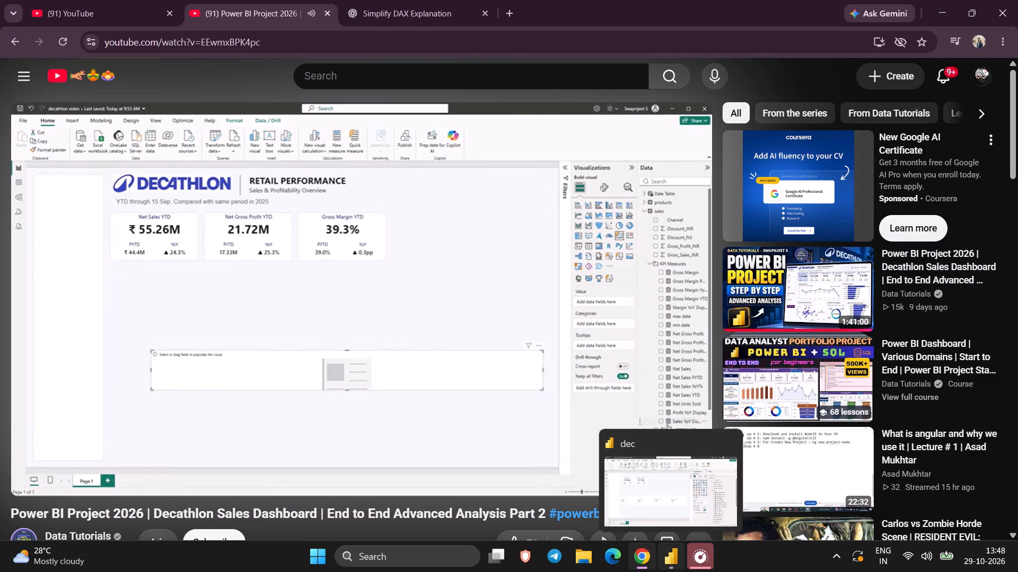
# Switch to Power BI and remove all four Goss Margin measures from the lower card visual's values.
pyautogui.click(677, 571)
pyautogui.click(543, 341)
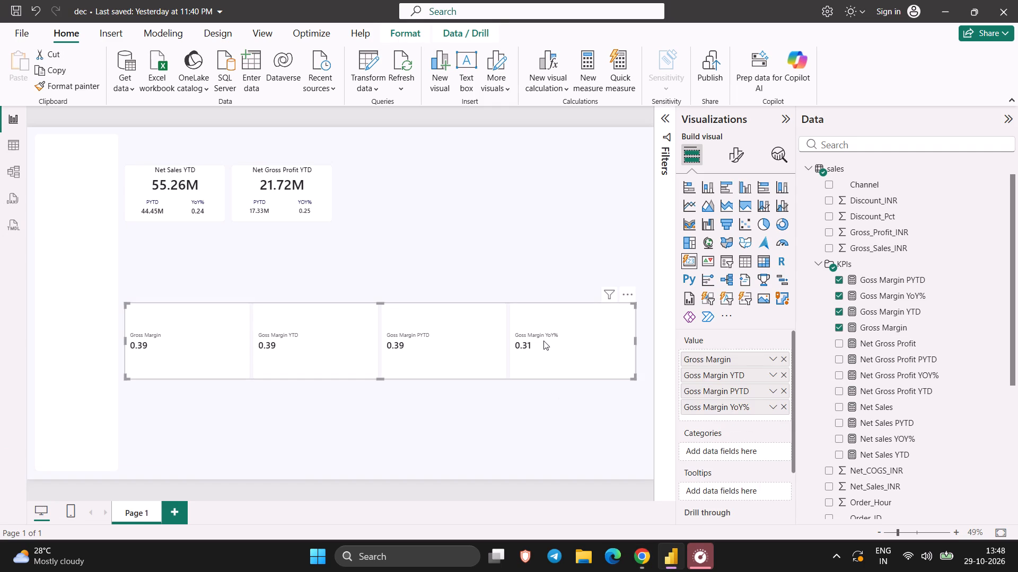
pyautogui.tripleClick(781, 361)
pyautogui.doubleClick(781, 361)
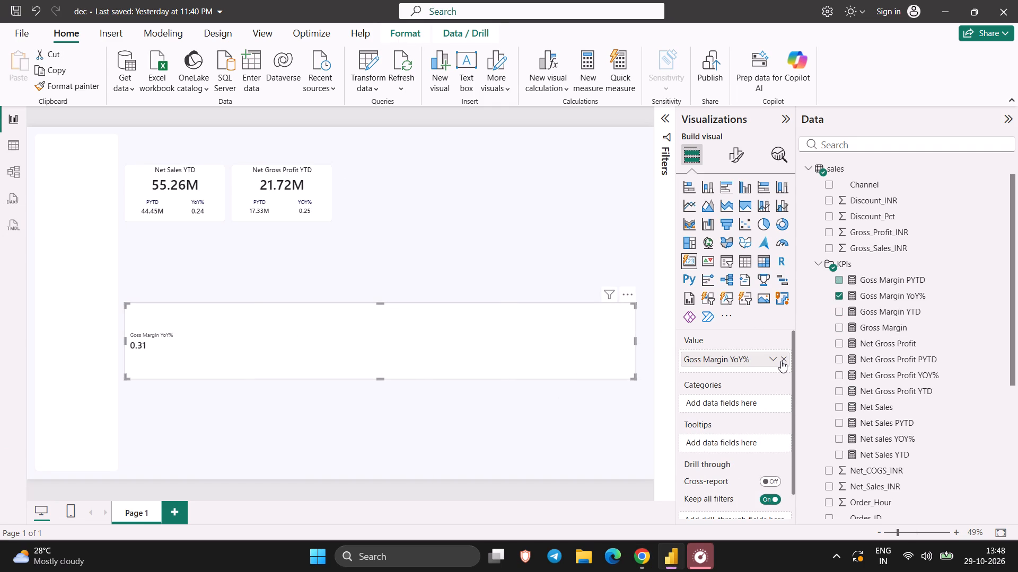
# Create a new measure in the KPIs folder of the sales table with the name "Return qmam".
pyautogui.rightClick(819, 274)
pyautogui.click(846, 314)
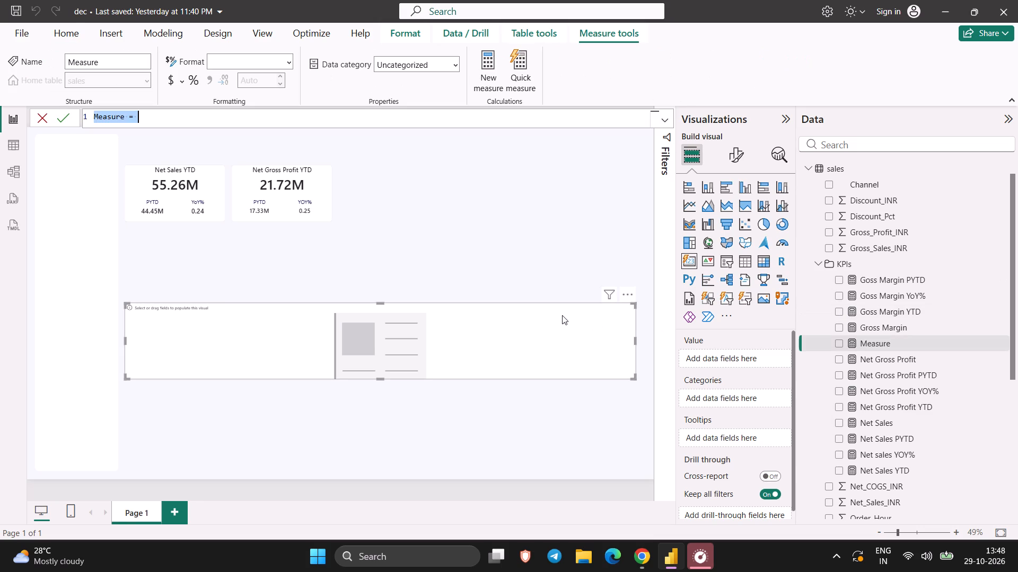
pyautogui.write('Return')
pyautogui.press('space')
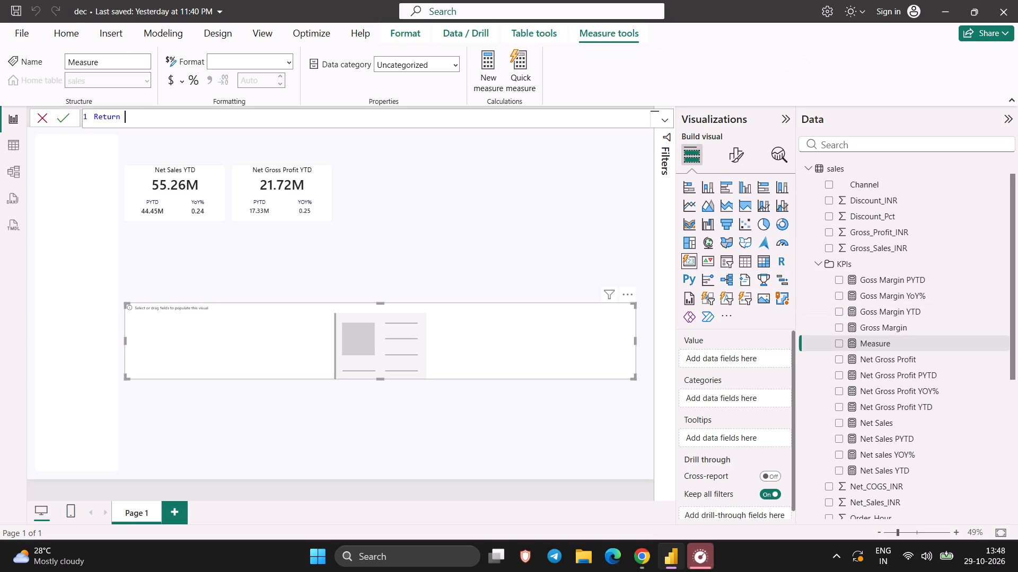
pyautogui.press('BackSpace')
pyautogui.press('space')
pyautogui.write('qmam')
pyautogui.press('space')
pyautogui.write('=')
pyautogui.press('space')
pyautogui.press('space')
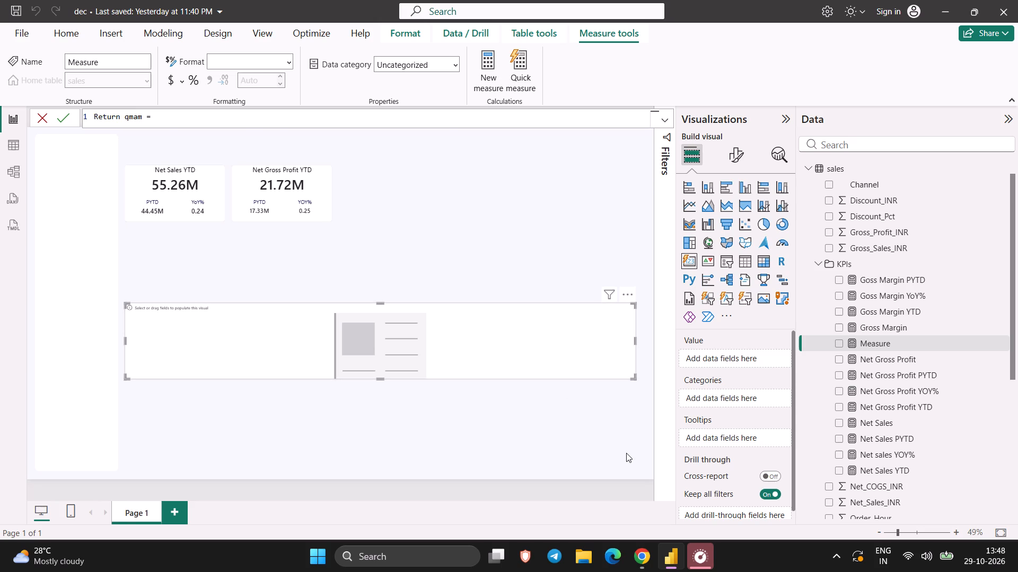
# Start the measure's formula with SUM(sales[Quantity]), checking the Net Units Sold formula in the Chrome tutorial.
pyautogui.write('Sum')
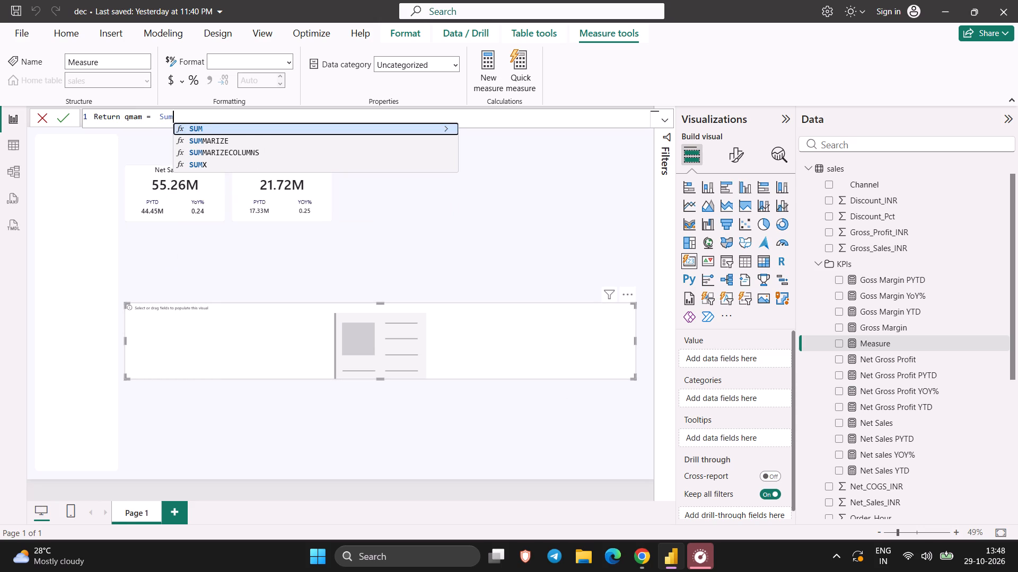
pyautogui.press('Return')
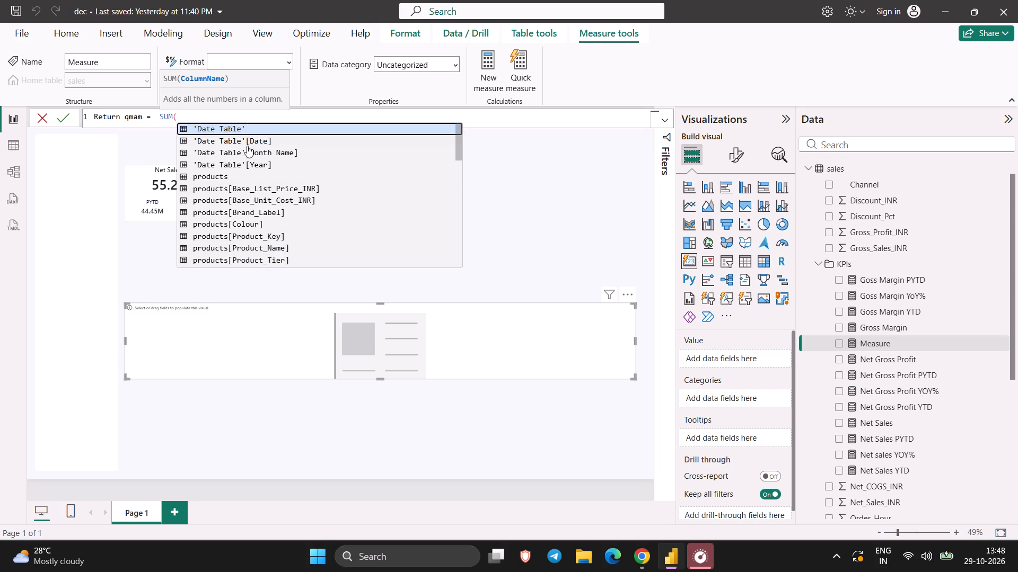
pyautogui.scroll(-5, 259, 200)
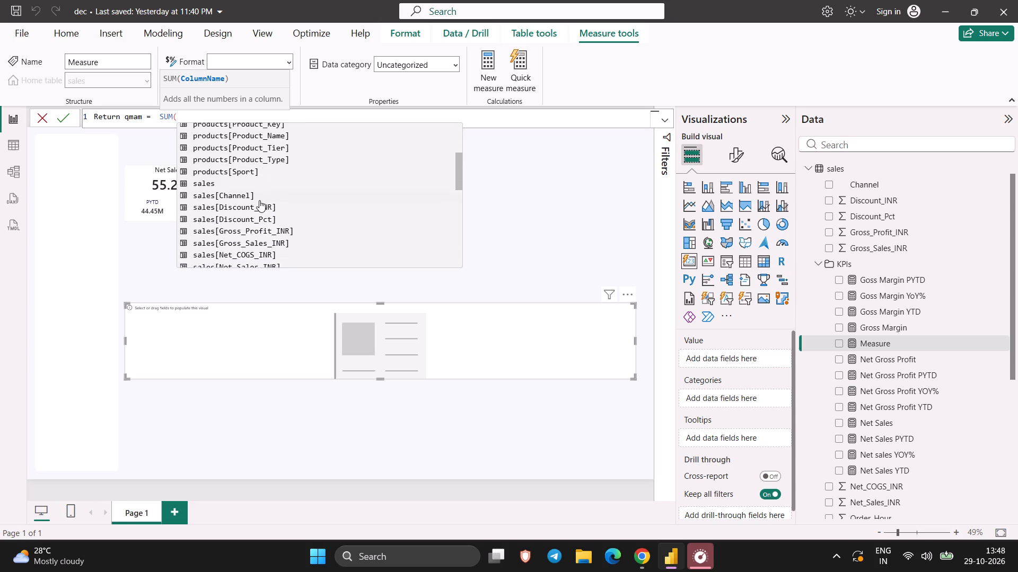
pyautogui.scroll(-1, 259, 200)
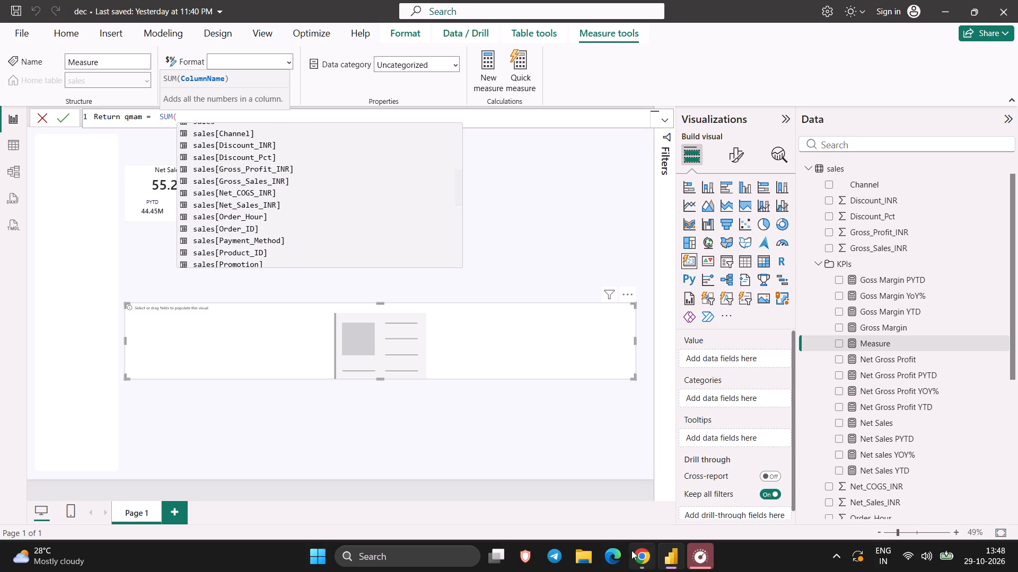
pyautogui.click(642, 559)
pyautogui.press('space')
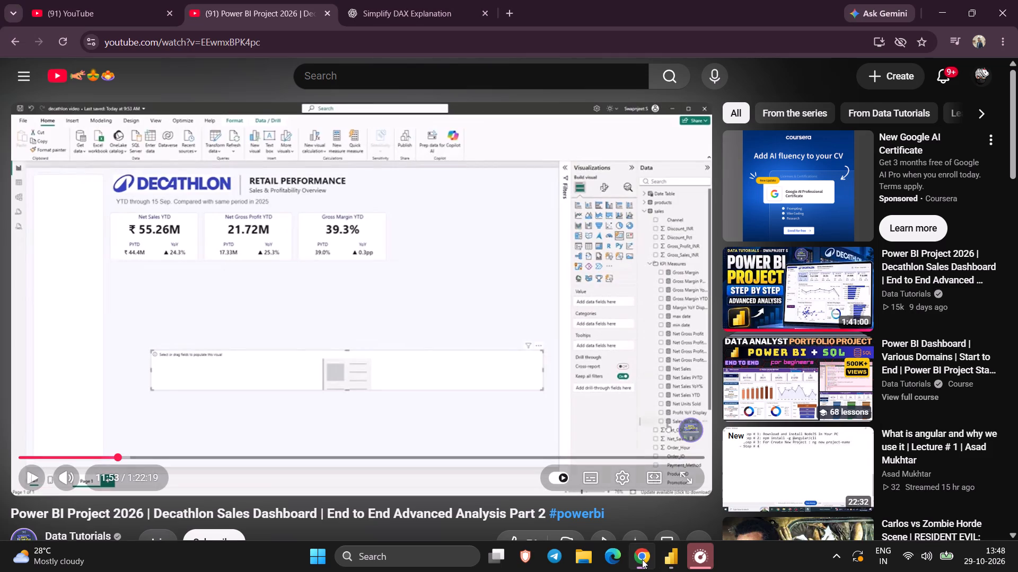
pyautogui.press('Left')
pyautogui.press('space')
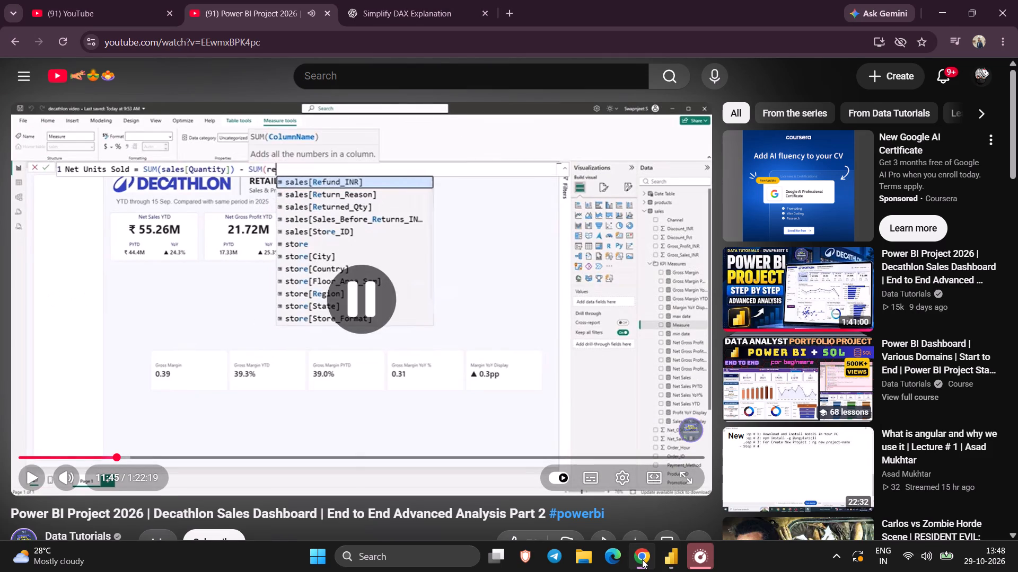
pyautogui.click(642, 559)
pyautogui.press('q')
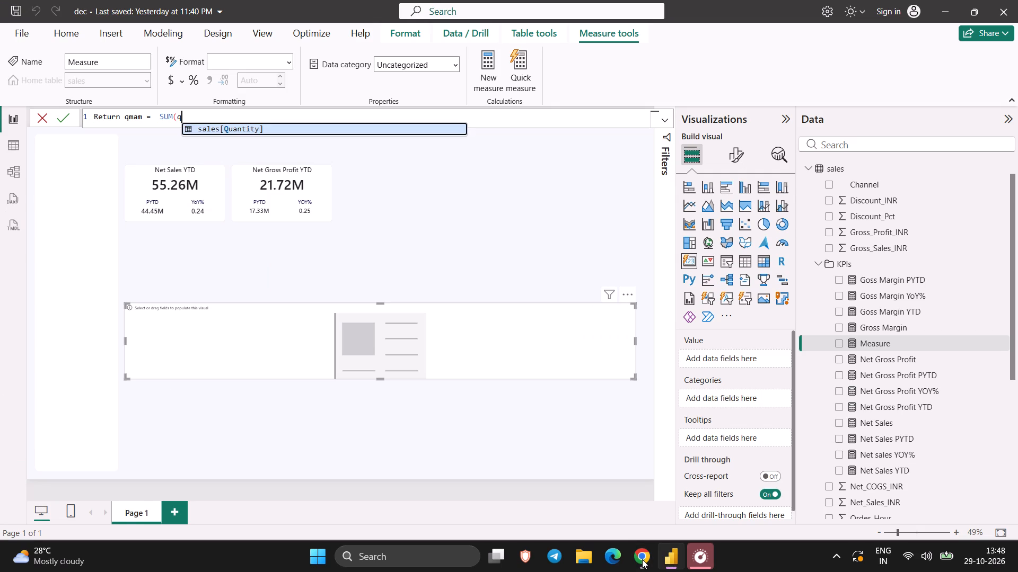
pyautogui.press('Return')
pyautogui.write(')')
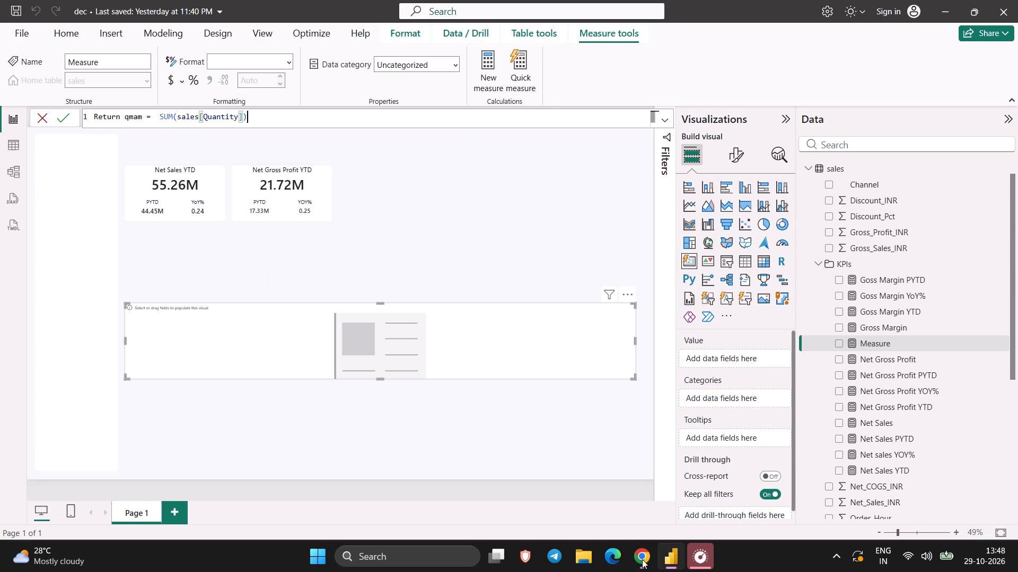
# Subtract SUM(sales[Returned_Qty]) from the quantity sum in the measure's formula, consulting the tutorial in Chrome.
pyautogui.press('space')
pyautogui.write('=')
pyautogui.press('space')
pyautogui.press('BackSpace')
pyautogui.press('BackSpace')
pyautogui.write('- s')
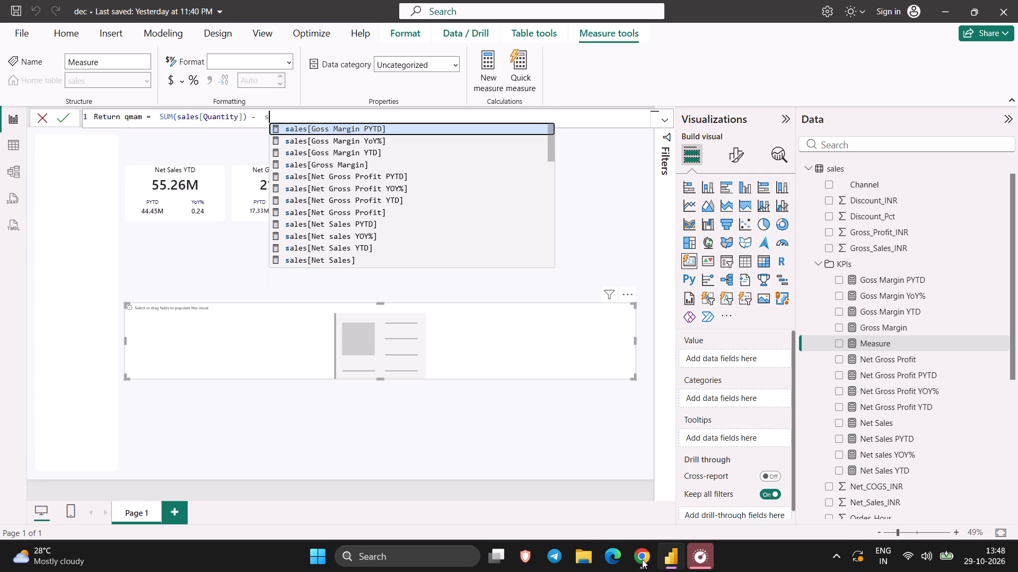
pyautogui.write('um')
pyautogui.press('Return')
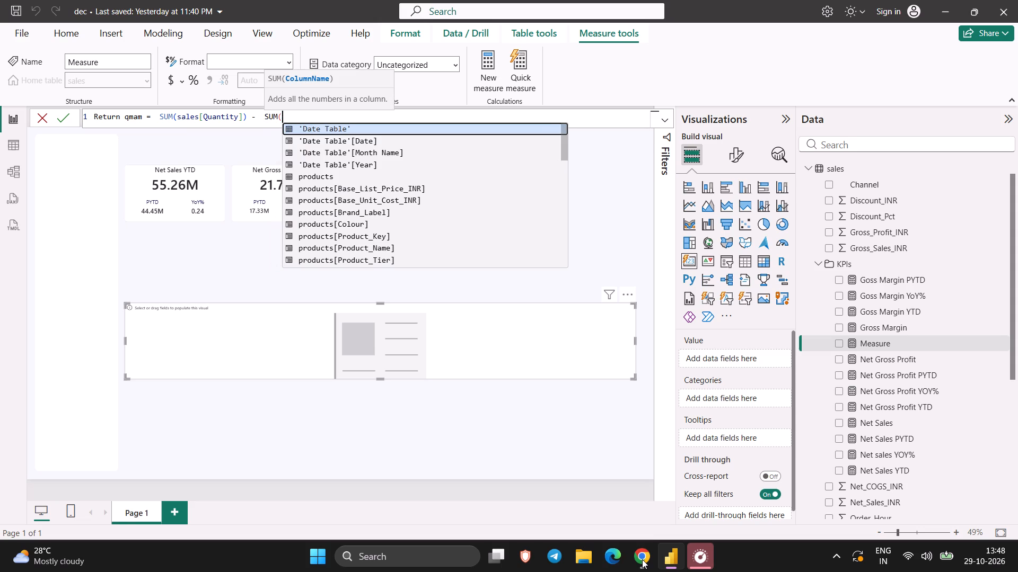
pyautogui.click(631, 562)
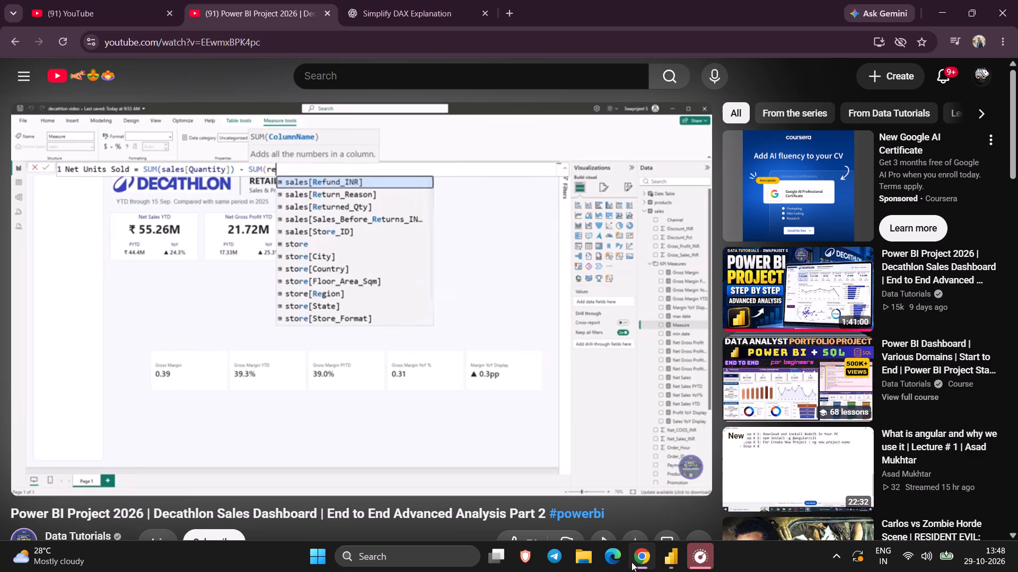
pyautogui.click(631, 562)
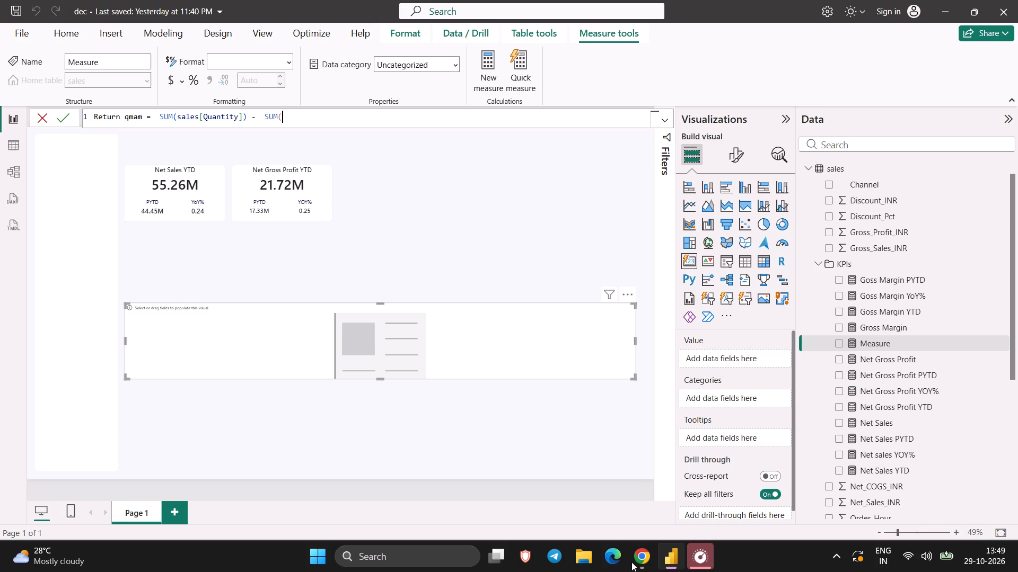
pyautogui.write('re')
pyautogui.press('BackSpace')
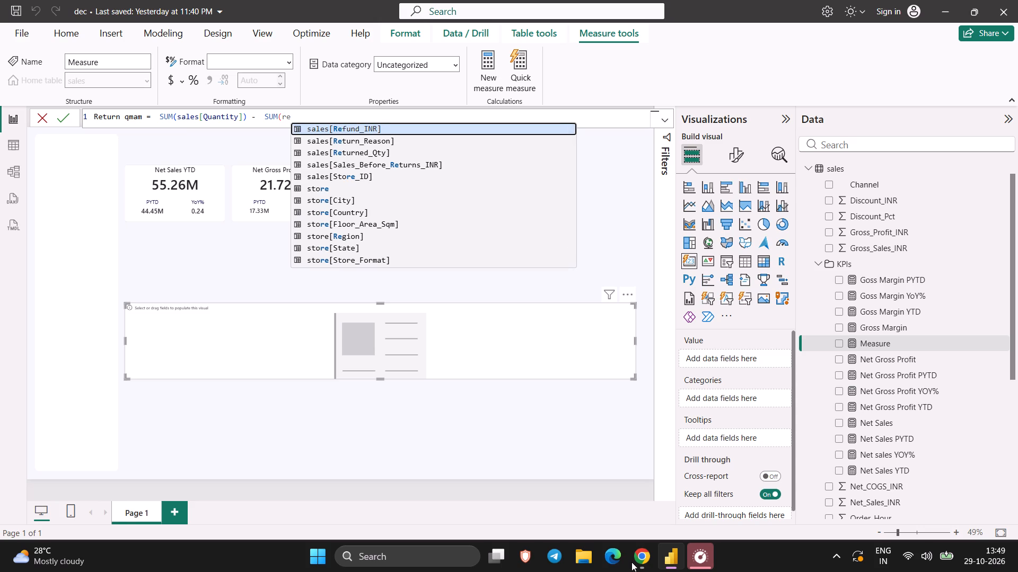
pyautogui.click(348, 150)
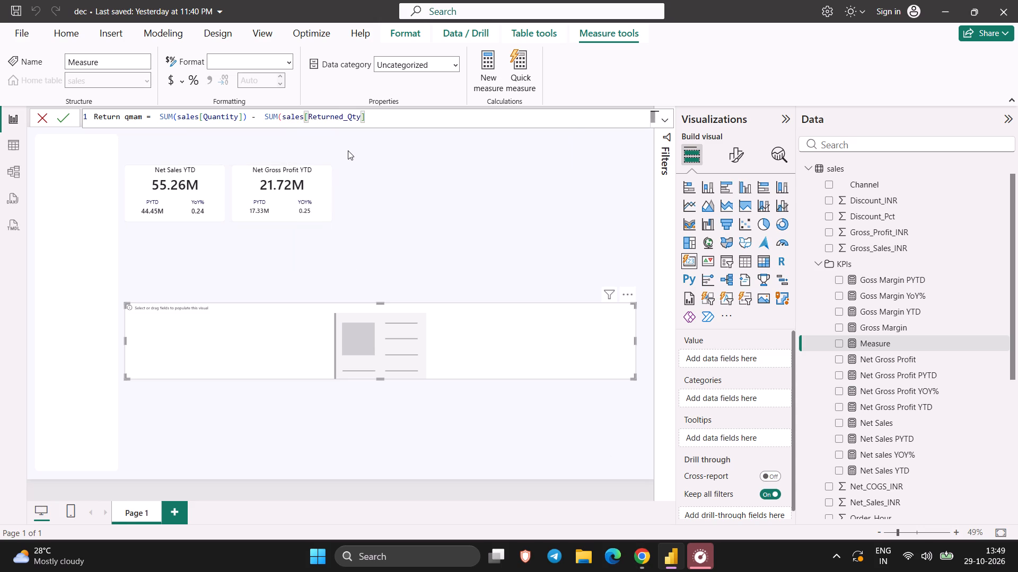
pyautogui.hotkey('shift', ')')
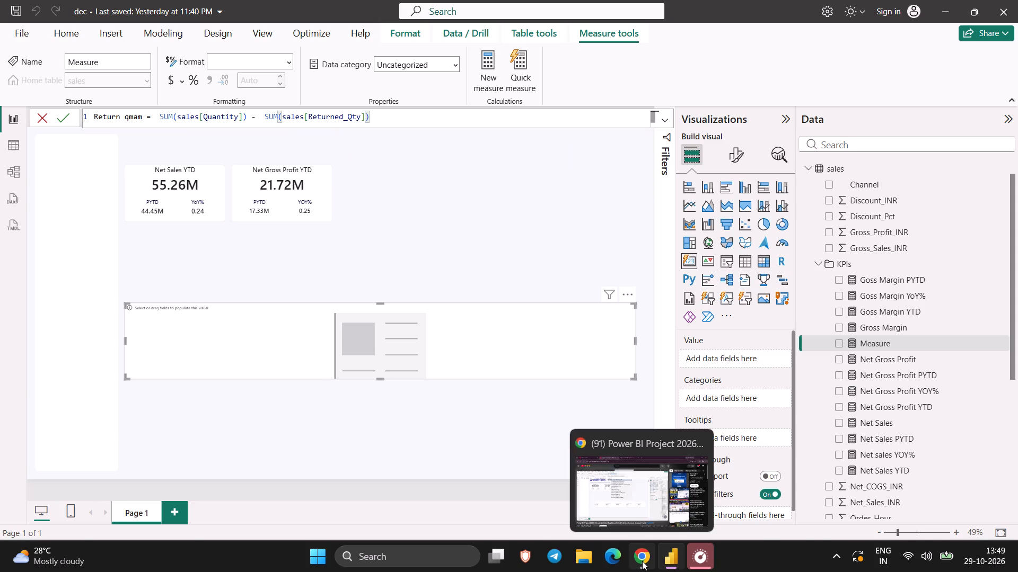
# Check the finished formula in the Chrome tutorial, rename the measure in Power BI to "Net unit Sold" and commit it.
pyautogui.click(642, 561)
pyautogui.press('space')
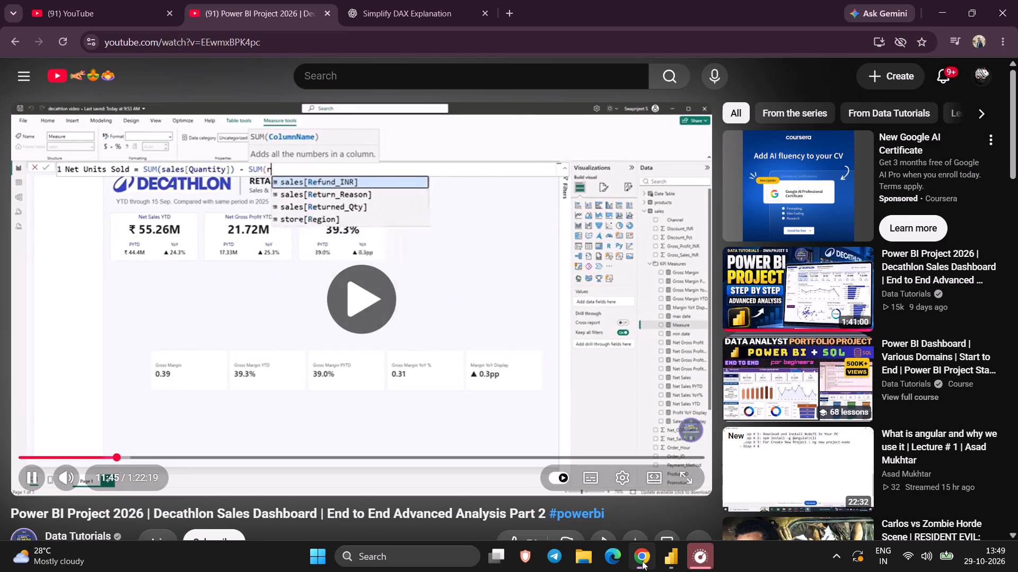
pyautogui.press('space')
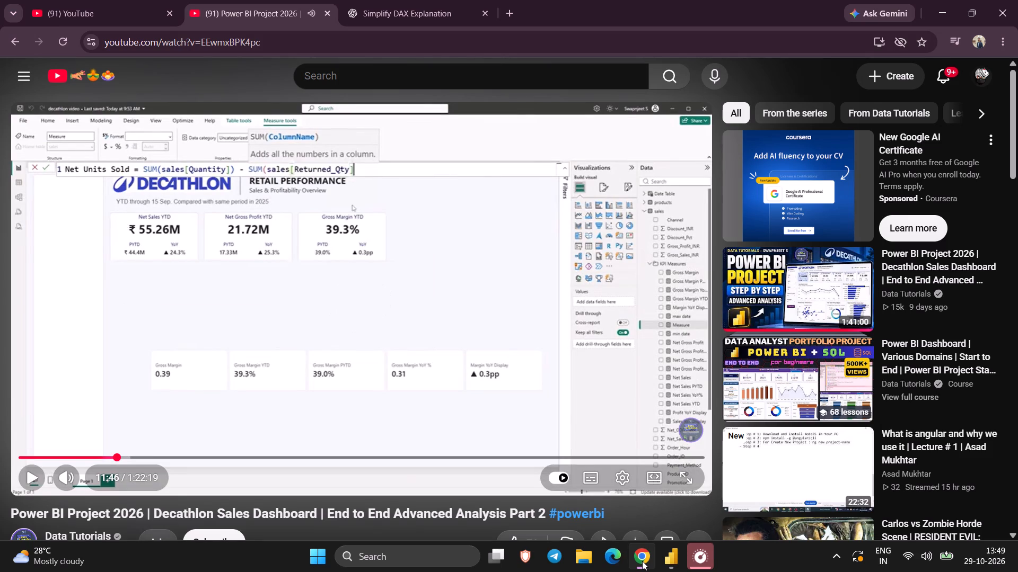
pyautogui.click(642, 561)
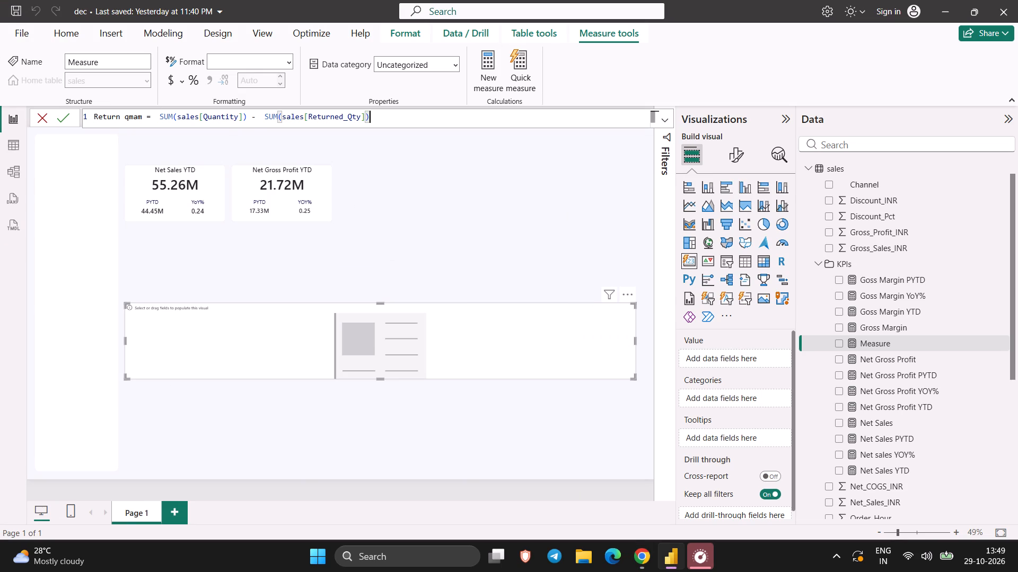
pyautogui.moveTo(142, 119); pyautogui.dragTo(16, 138)
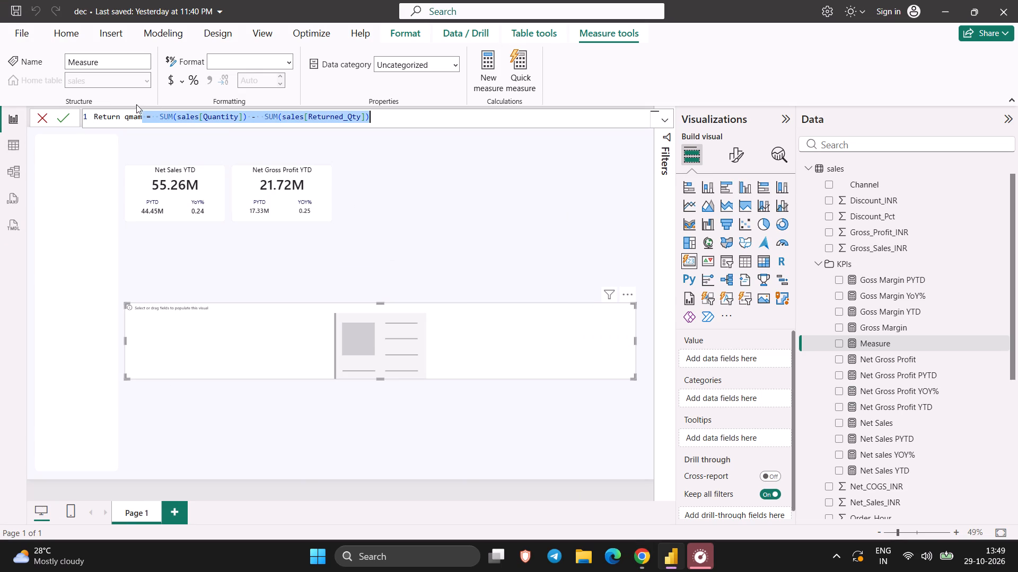
pyautogui.click(145, 111)
pyautogui.press('Left')
pyautogui.press('BackSpace')
pyautogui.press('BackSpace')
pyautogui.press('BackSpace')
pyautogui.press('BackSpace')
pyautogui.press('BackSpace')
pyautogui.press('BackSpace')
pyautogui.press('BackSpace')
pyautogui.press('BackSpace')
pyautogui.press('BackSpace')
pyautogui.press('BackSpace')
pyautogui.press('BackSpace')
pyautogui.press('BackSpace')
pyautogui.press('BackSpace')
pyautogui.press('BackSpace')
pyautogui.press('BackSpace')
pyautogui.press('BackSpace')
pyautogui.press('BackSpace')
pyautogui.press('BackSpace')
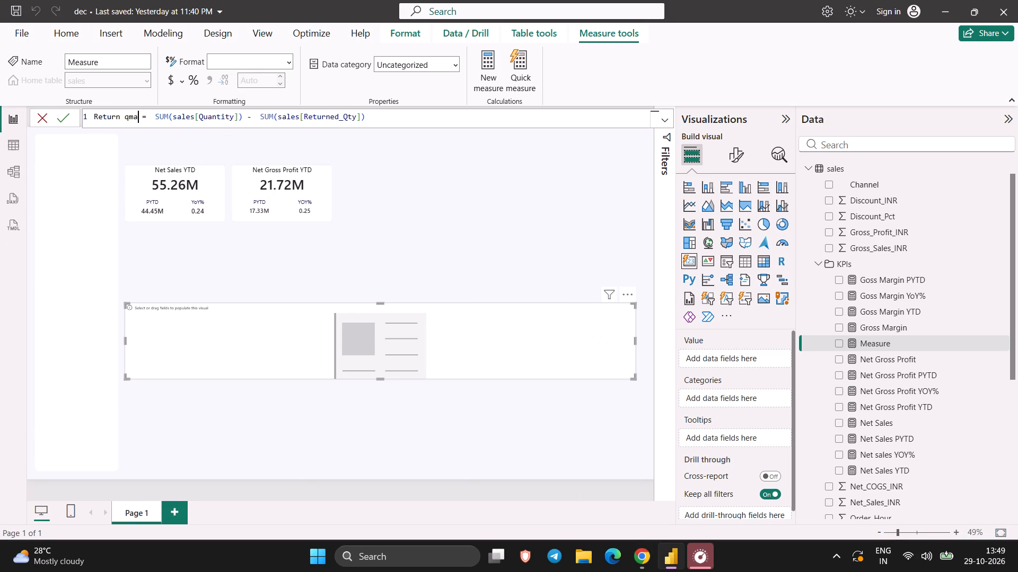
pyautogui.write('Ne')
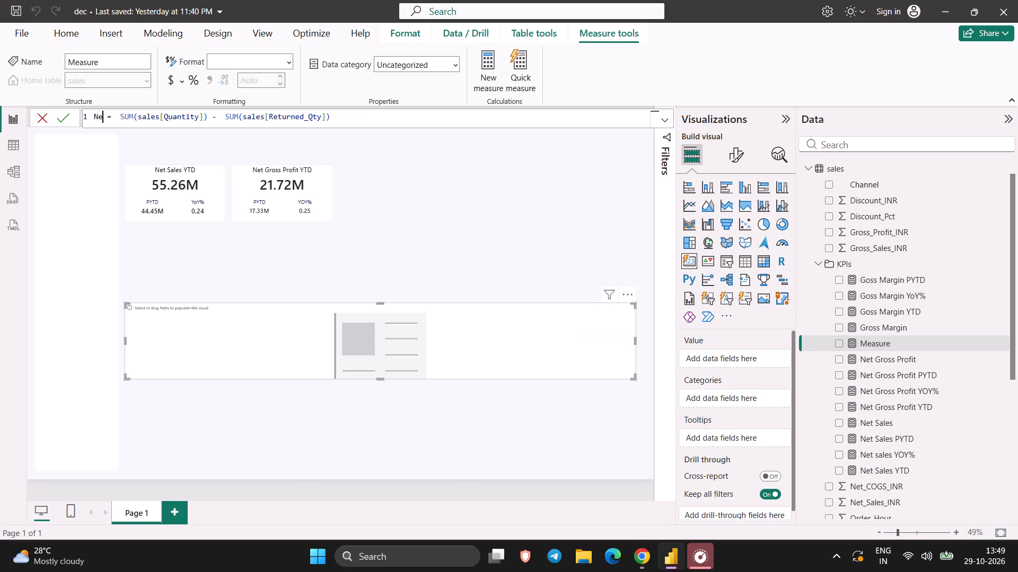
pyautogui.write('t unit Solf')
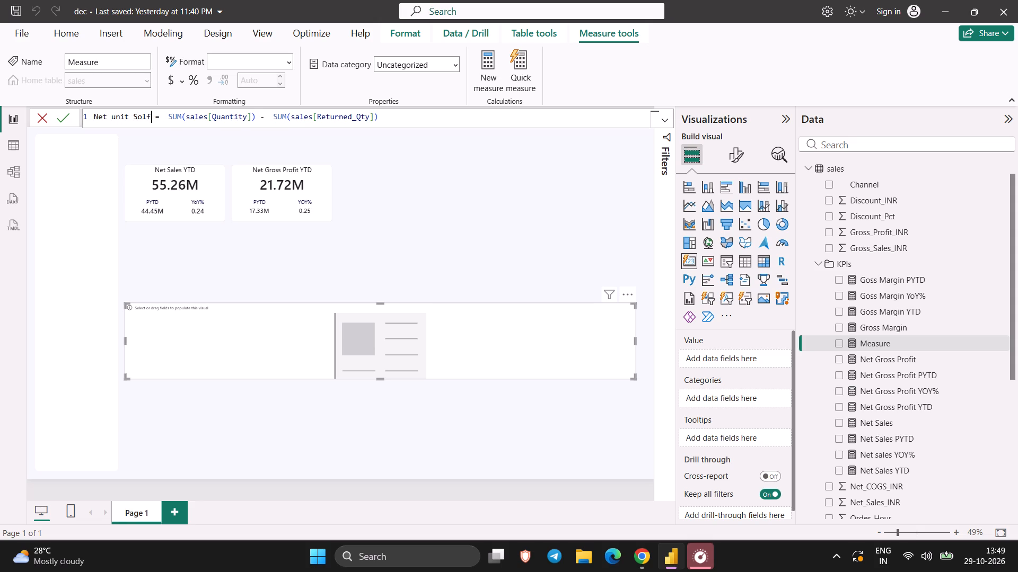
pyautogui.press('BackSpace')
pyautogui.press('d')
pyautogui.click(166, 117)
pyautogui.press('Return')
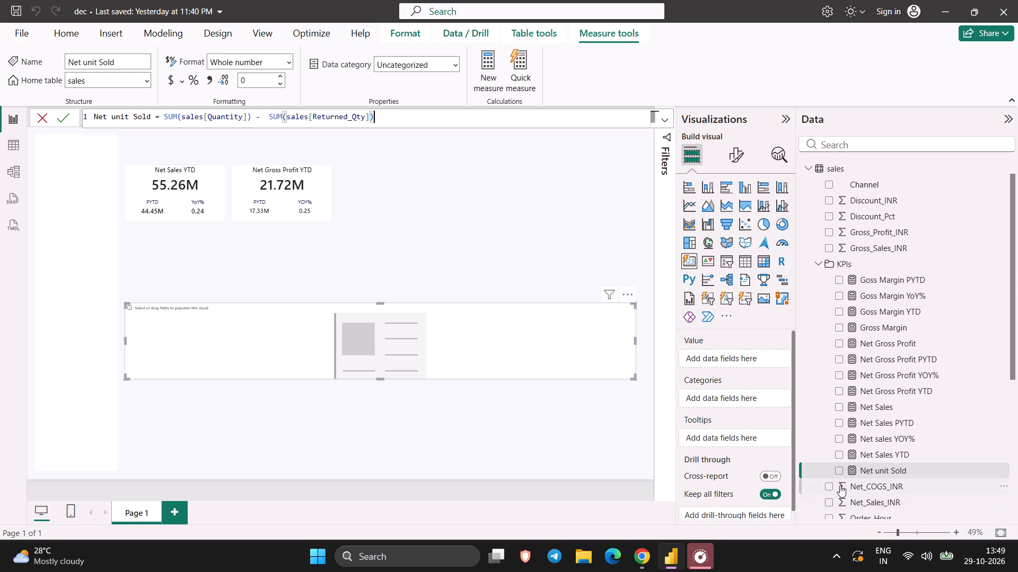
# Add the Net unit Sold measure to the lower card visual's values.
pyautogui.click(839, 470)
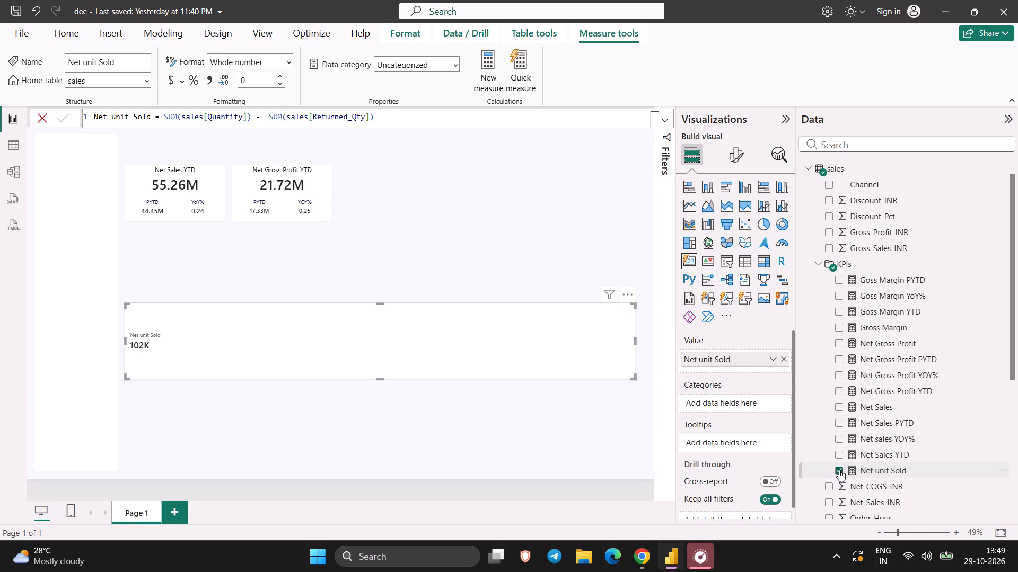
# Switch to the tutorial in Chrome and examine what follows Net Units Sold, including the Net Sales YTD formula.
pyautogui.click(651, 555)
pyautogui.press('space')
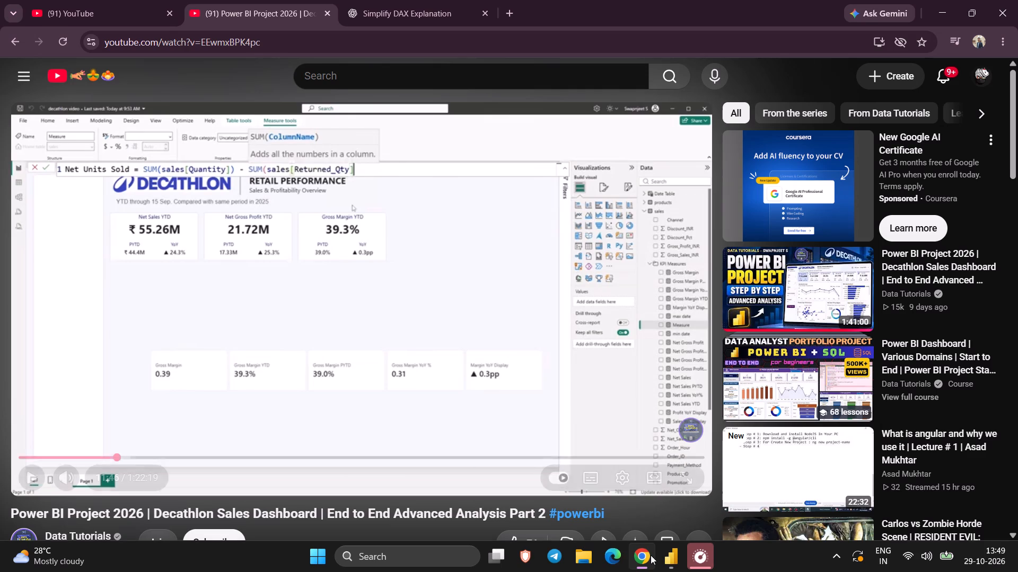
pyautogui.press('Right')
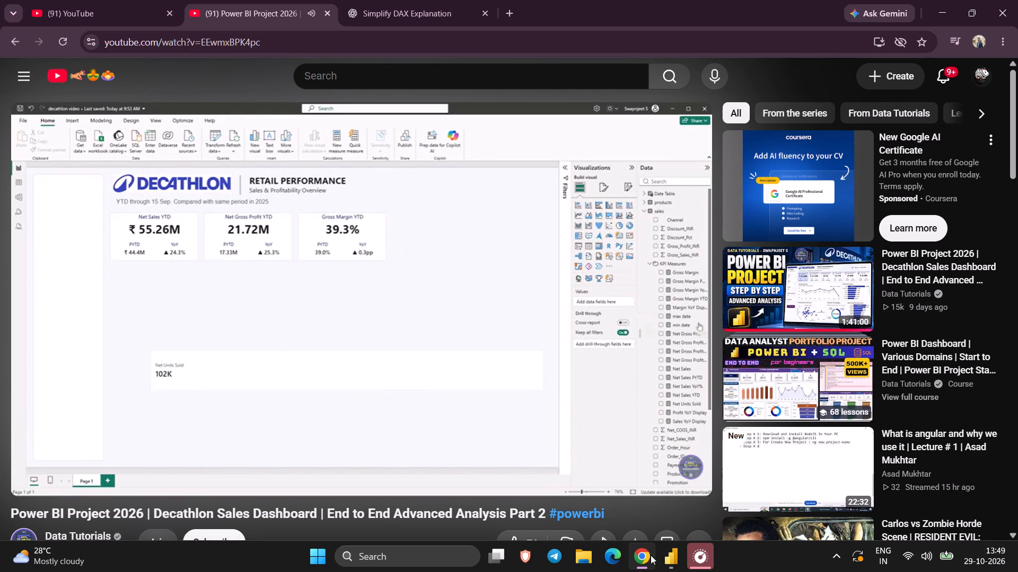
pyautogui.press('space')
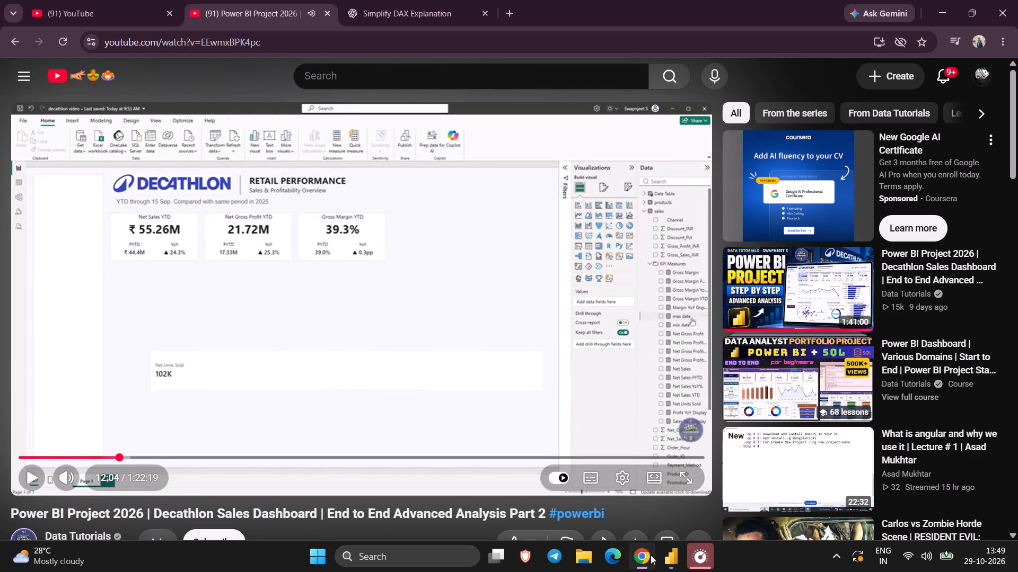
pyautogui.press('space')
pyautogui.press('space')
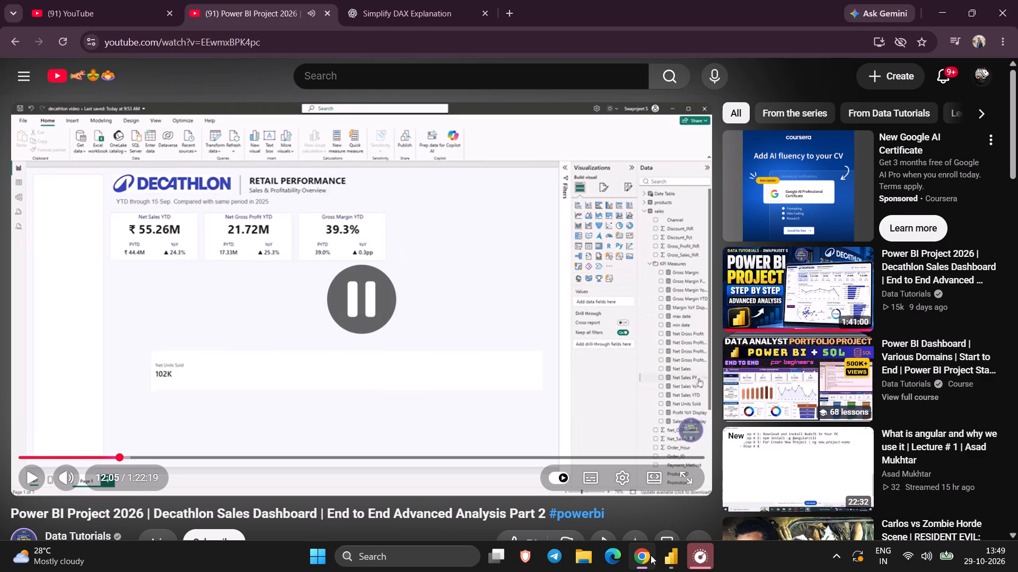
pyautogui.press('space')
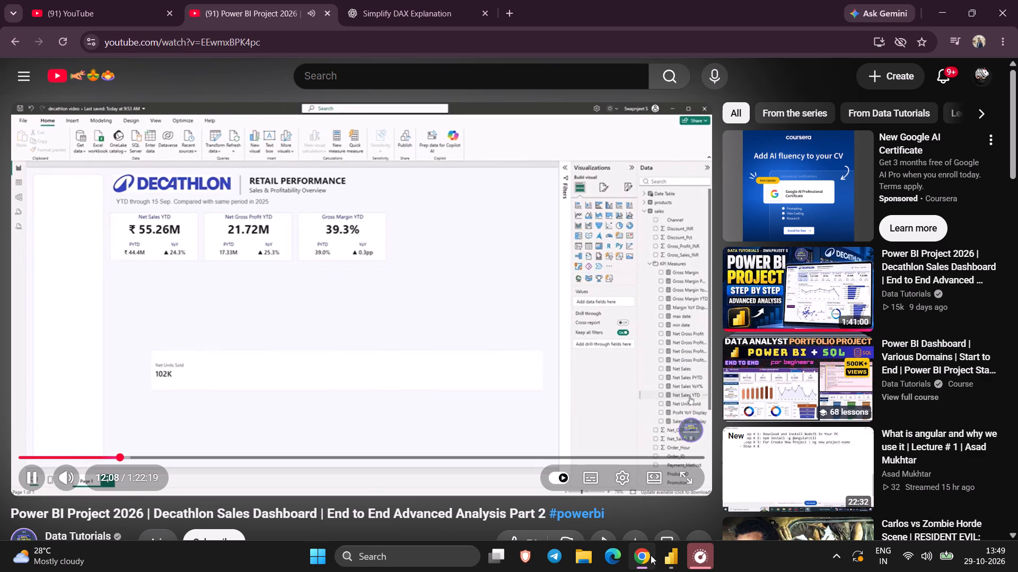
pyautogui.press('space')
pyautogui.press('space')
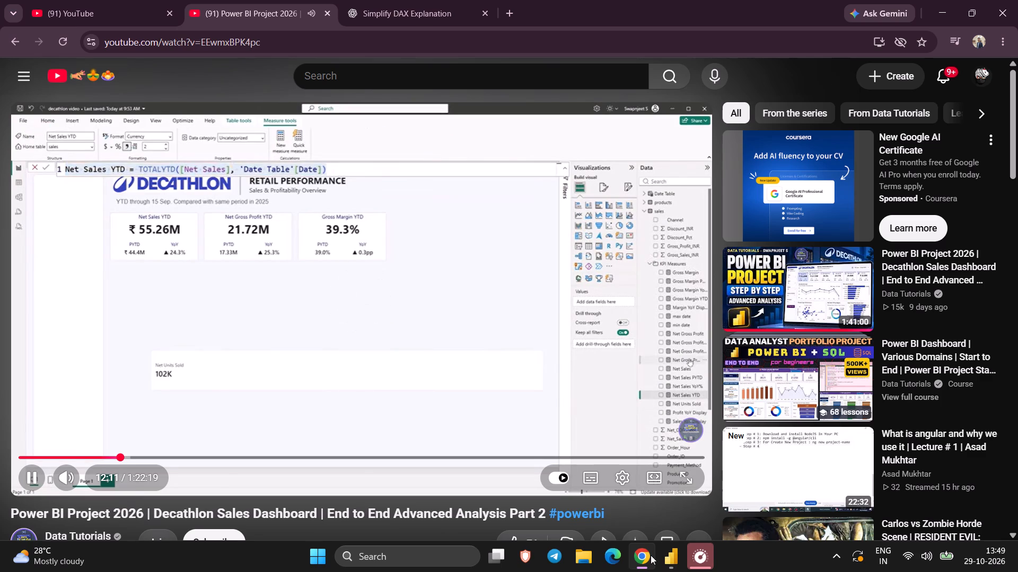
pyautogui.press('space')
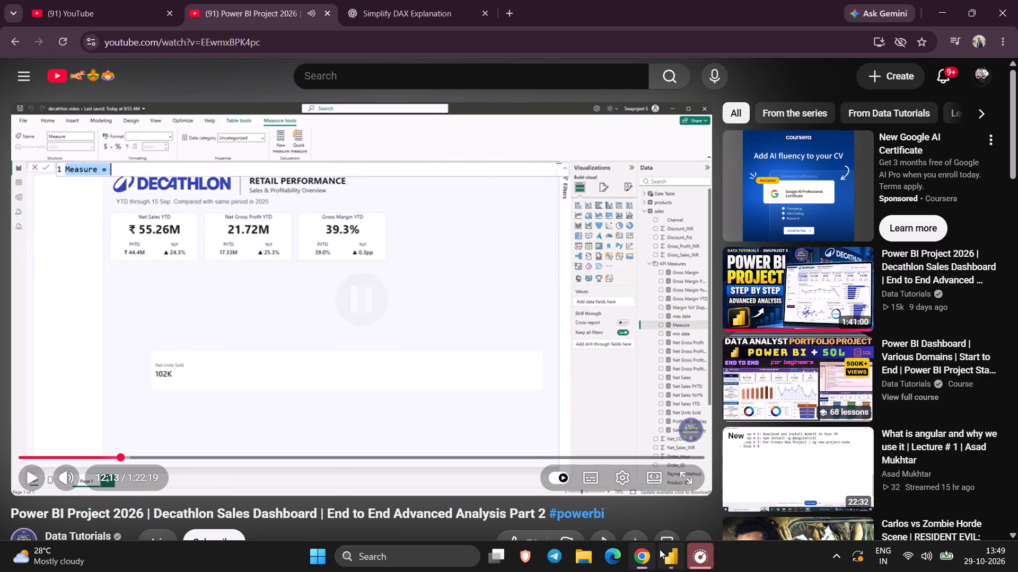
# Switch to Power BI and start a new measure named "Net Unit Sold YTD" in the sales table, consulting the Chrome tutorial.
pyautogui.click(662, 566)
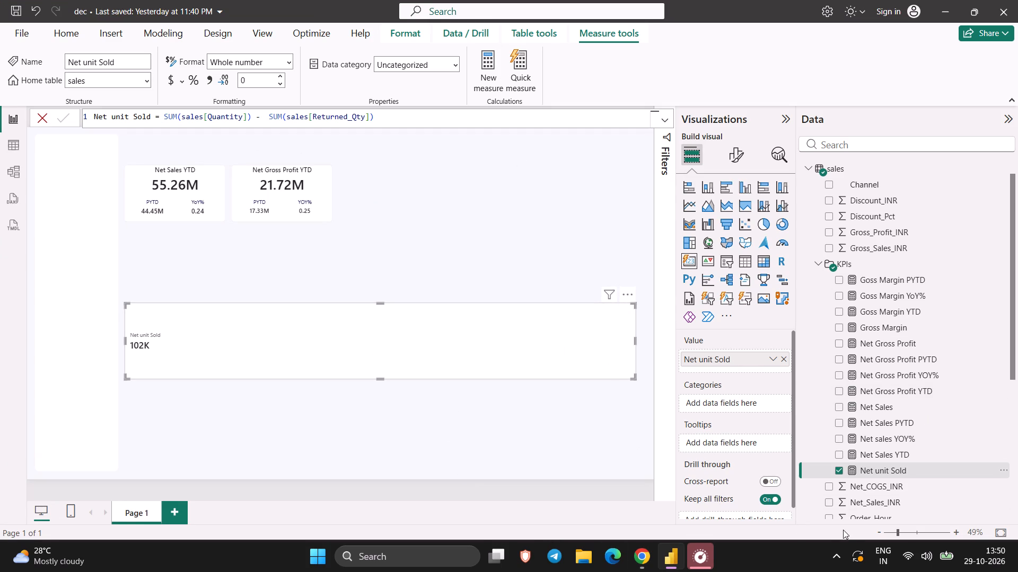
pyautogui.rightClick(825, 437)
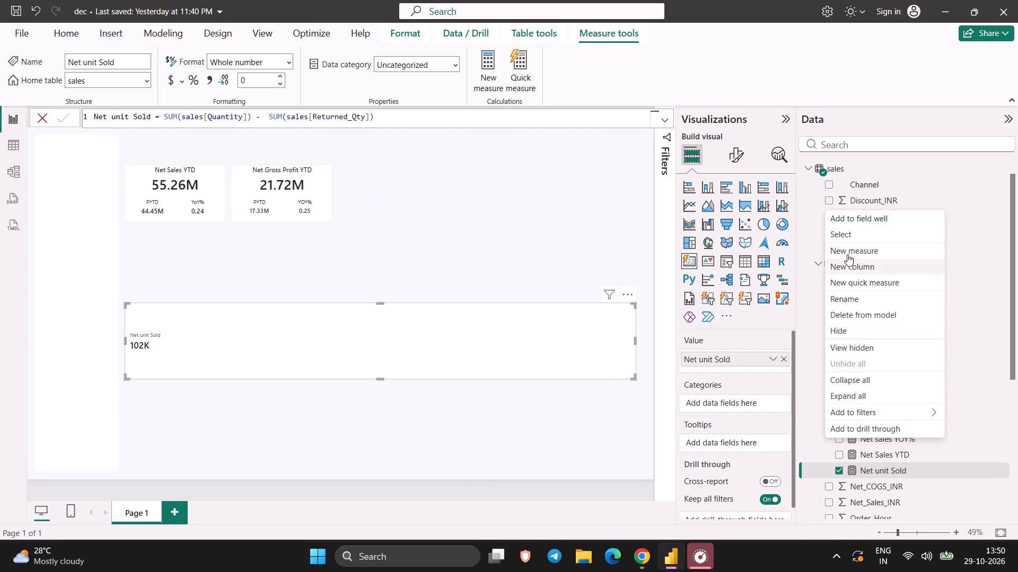
pyautogui.click(846, 253)
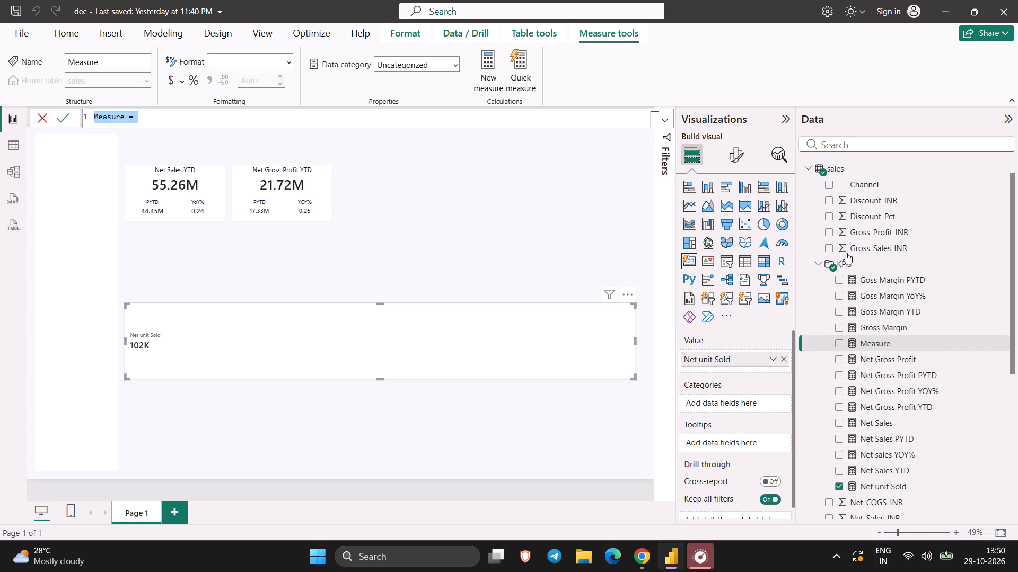
pyautogui.write('Net Unit Sold Y')
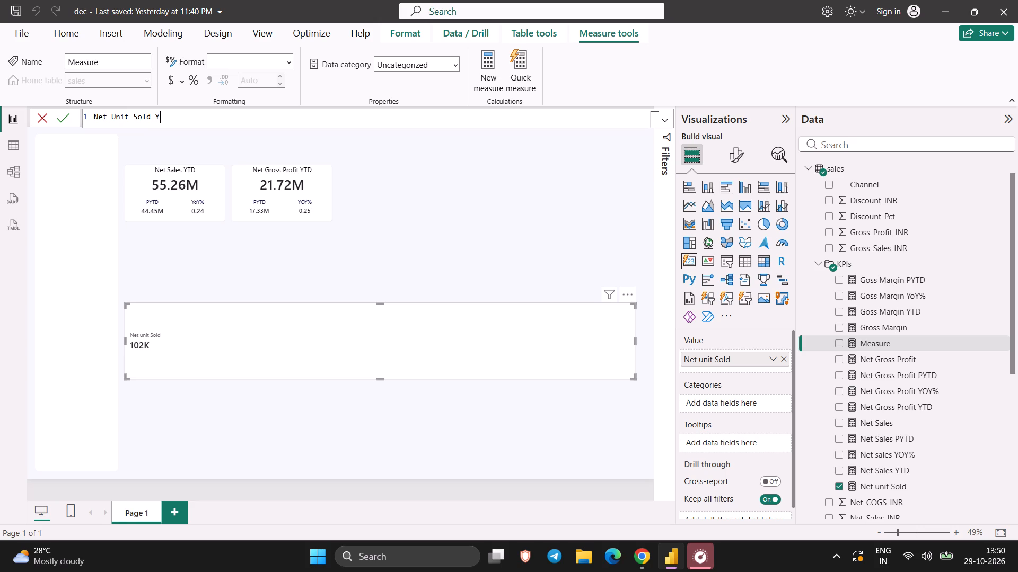
pyautogui.click(647, 559)
pyautogui.press('space')
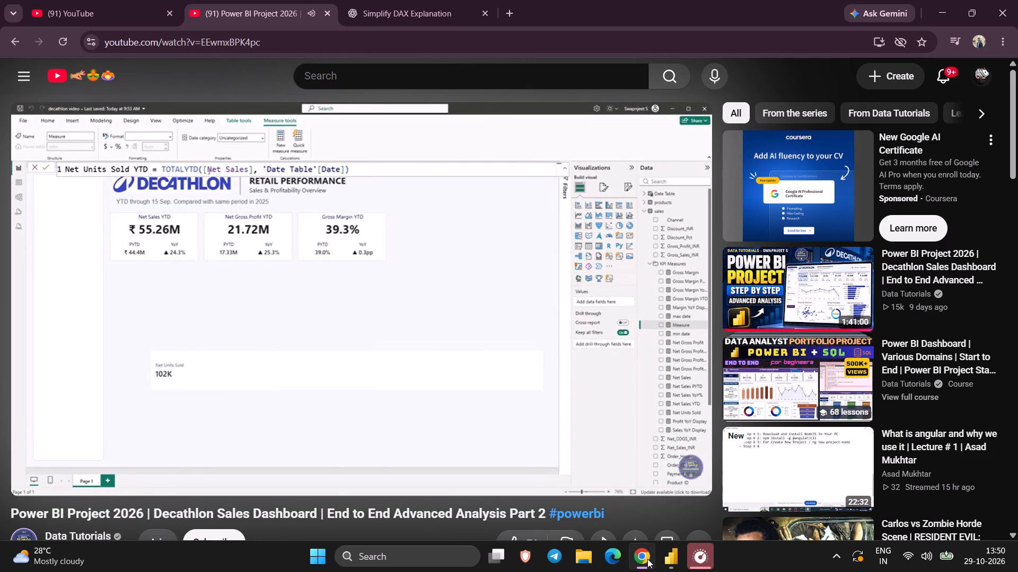
pyautogui.click(674, 561)
pyautogui.write('TD')
pyautogui.press('space')
pyautogui.write('= su')
# Check the formula in the Chrome tutorial, and begin the measure's formula in Power BI with the TOTALYTD function.
pyautogui.click(646, 564)
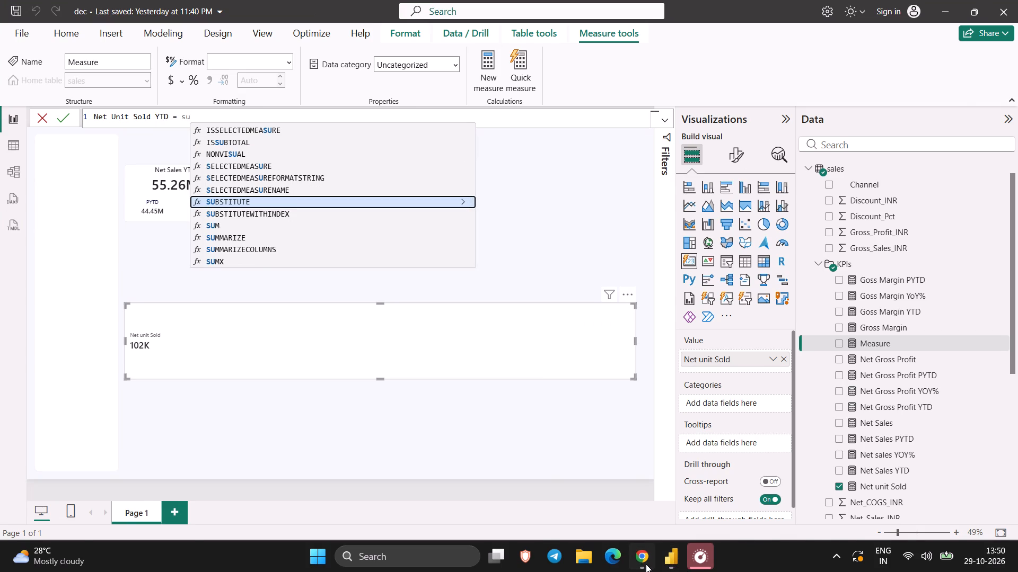
pyautogui.press('space')
pyautogui.press('Left')
pyautogui.press('space')
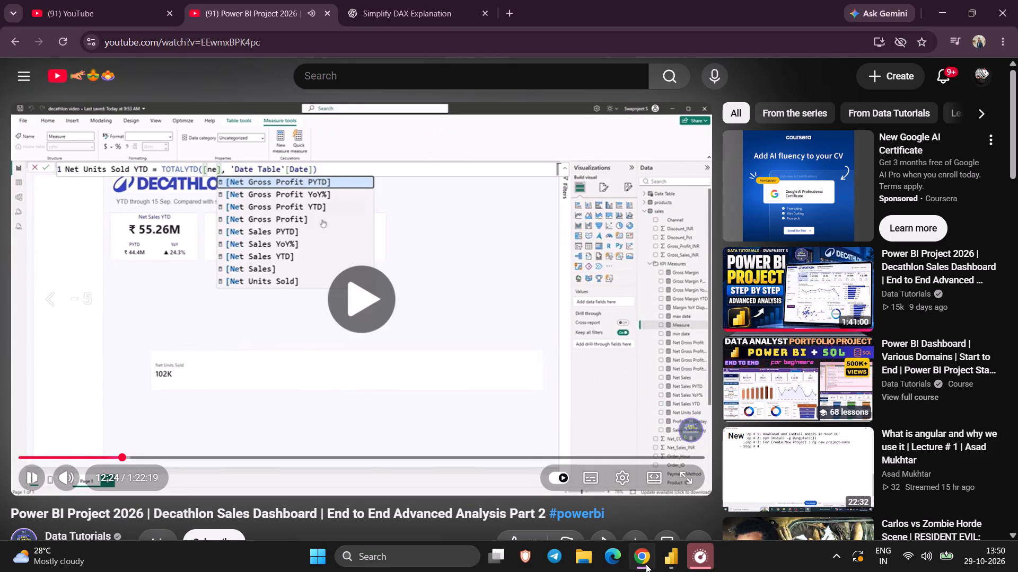
pyautogui.press('space')
pyautogui.click(672, 559)
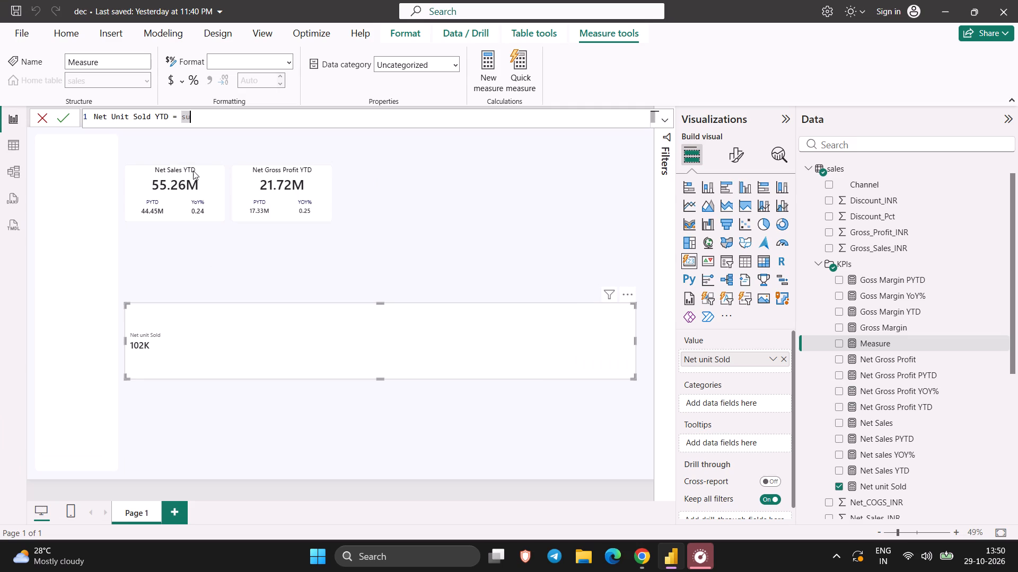
pyautogui.press('BackSpace')
pyautogui.press('BackSpace')
pyautogui.write('tot')
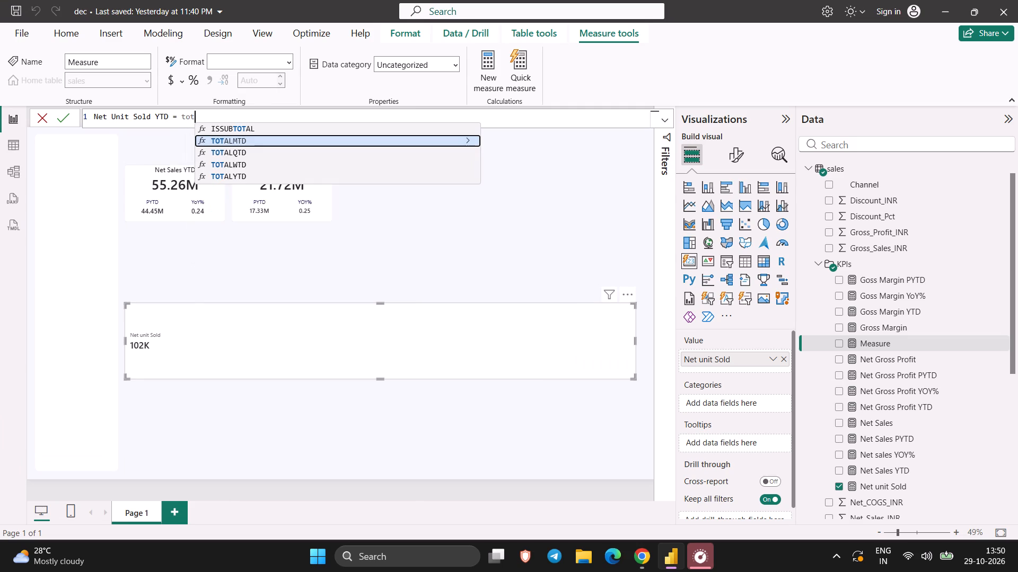
pyautogui.press('Down')
pyautogui.press('Down')
pyautogui.press('Down')
pyautogui.press('Return')
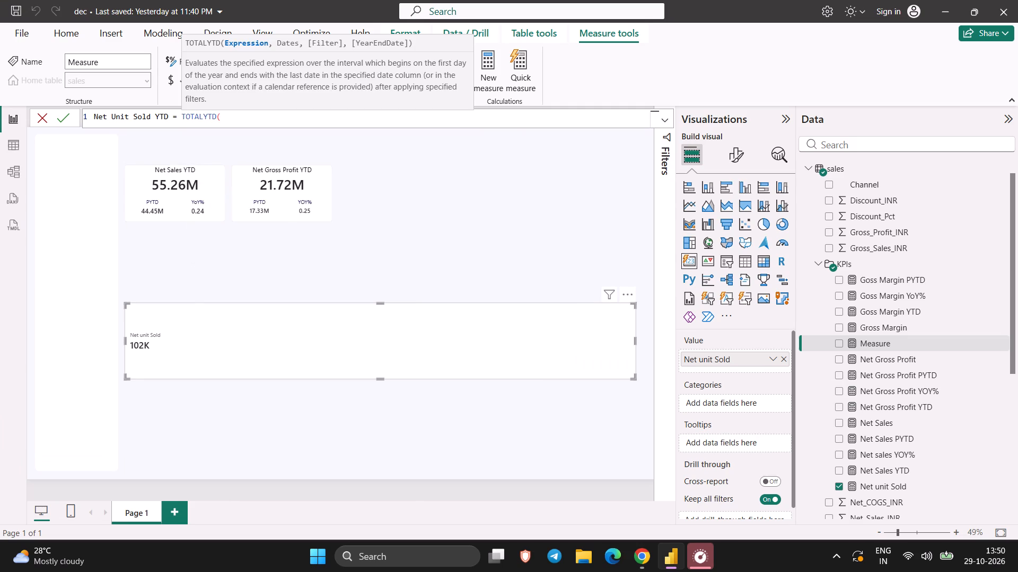
# Enter the [Net unit Sold] measure as the expression argument of TOTALYTD.
pyautogui.write('ne')
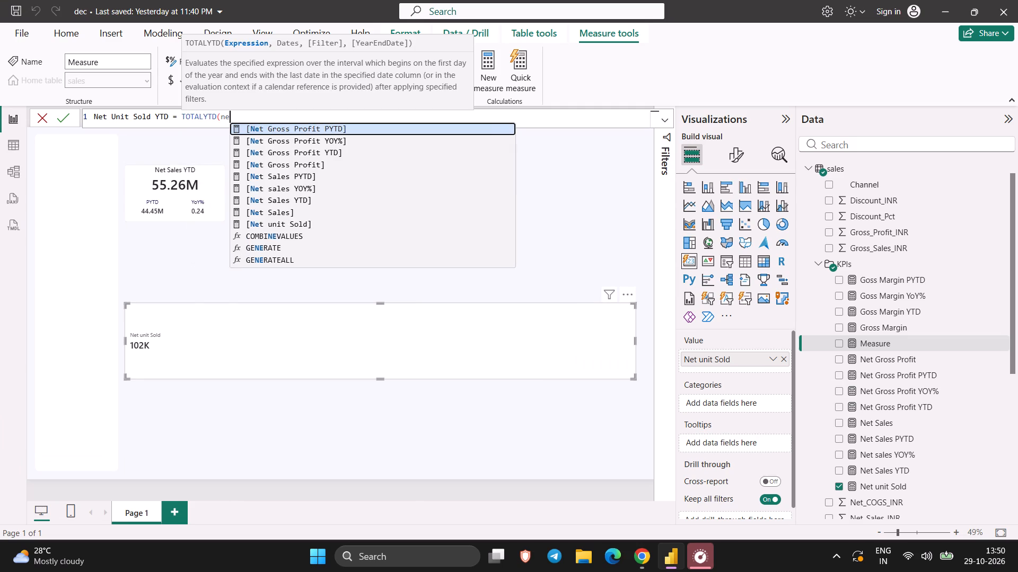
pyautogui.press('\\')
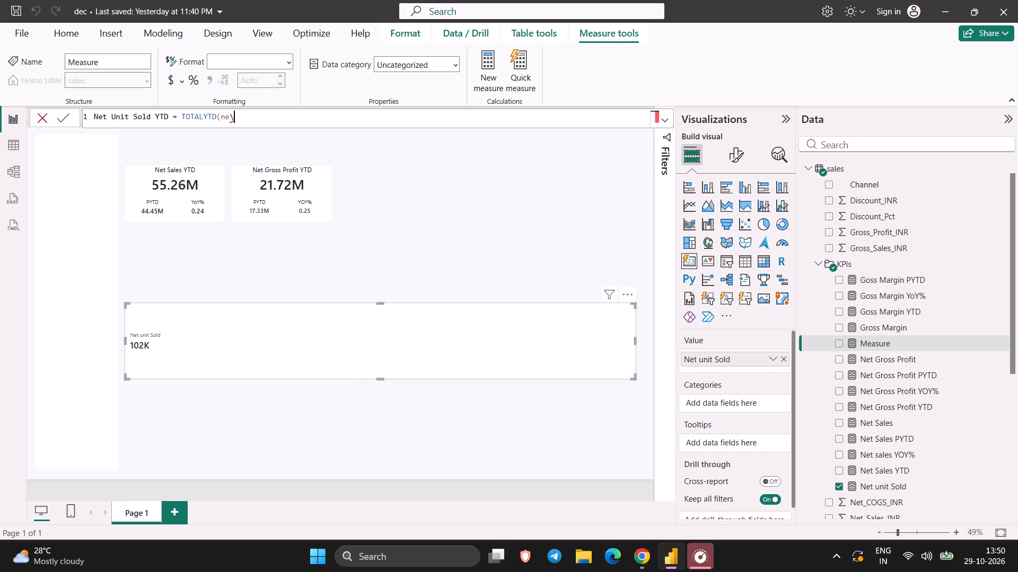
pyautogui.press('BackSpace')
pyautogui.press('BackSpace')
pyautogui.press('BackSpace')
pyautogui.write('uun')
pyautogui.press('BackSpace')
pyautogui.press('BackSpace')
pyautogui.write('ni')
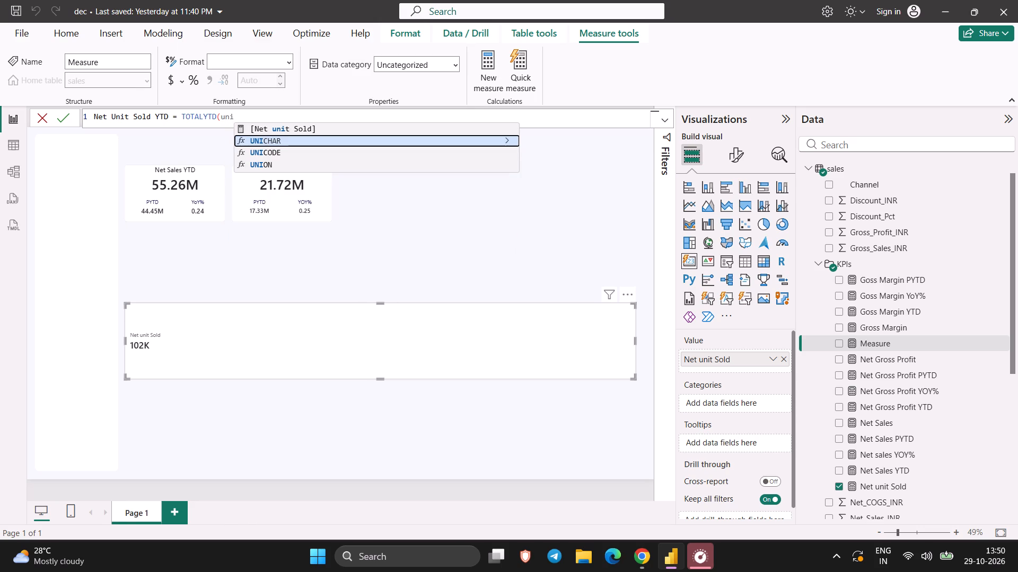
pyautogui.press('Up')
pyautogui.press('Return')
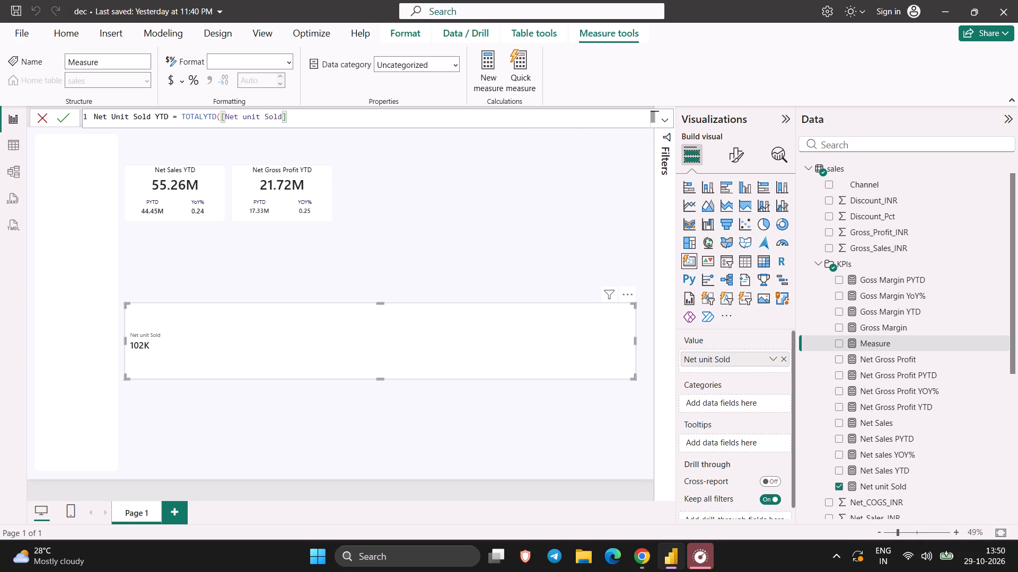
# Add 'Date Table'[Date] as the dates argument and close the TOTALYTD formula.
pyautogui.press(',')
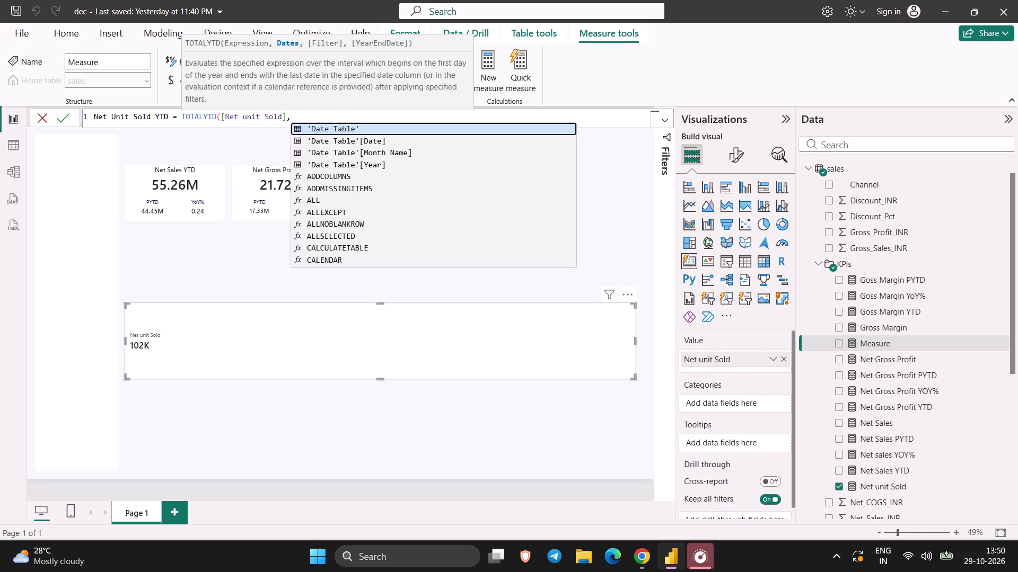
pyautogui.press('Down')
pyautogui.press('Return')
pyautogui.hotkey('shift', '(')
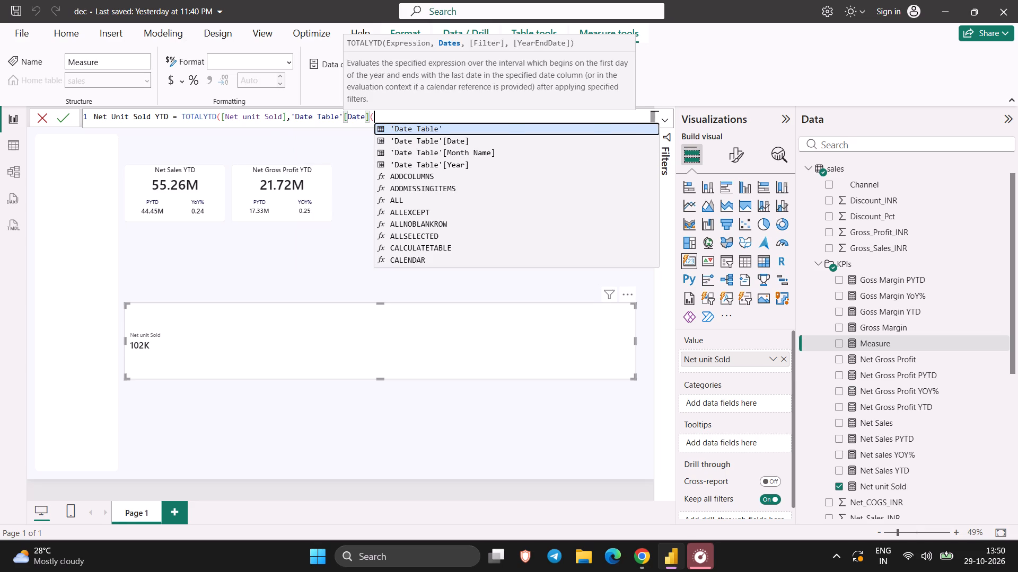
pyautogui.press('BackSpace')
pyautogui.hotkey('shift', ')')
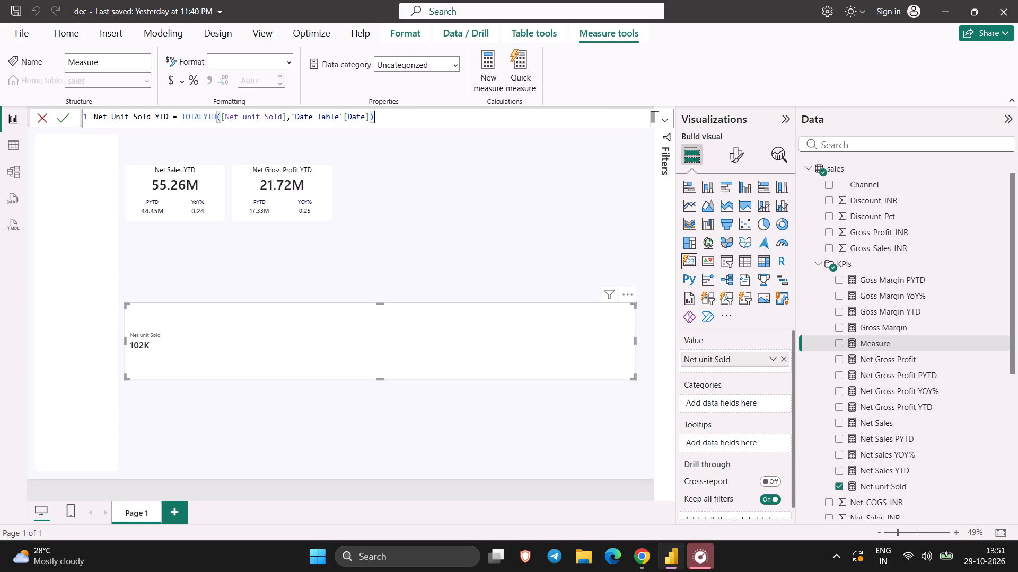
# Compare the formula with the Chrome tutorial and commit the Net Unit Sold YTD measure in Power BI.
pyautogui.click(633, 563)
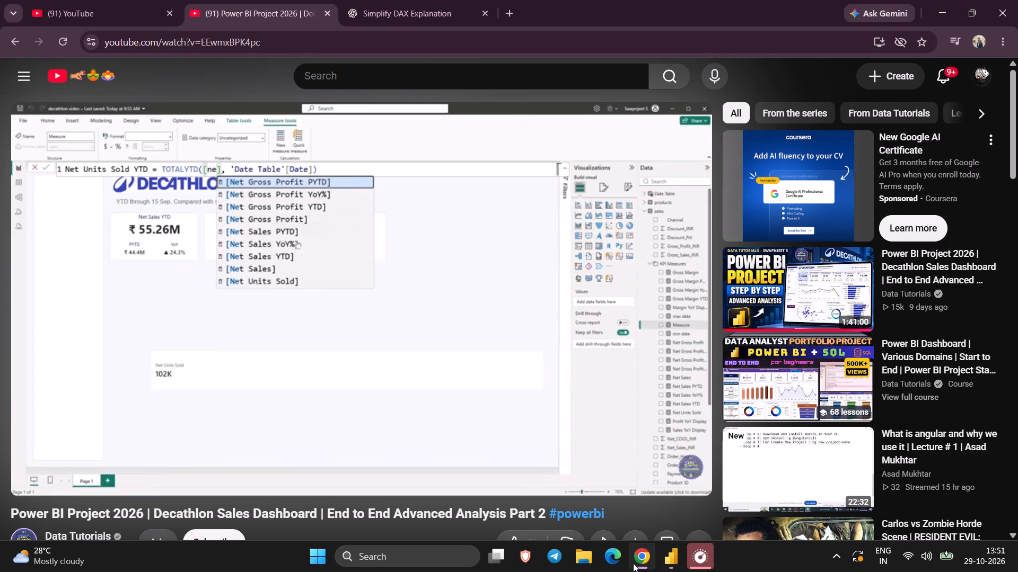
pyautogui.press('space')
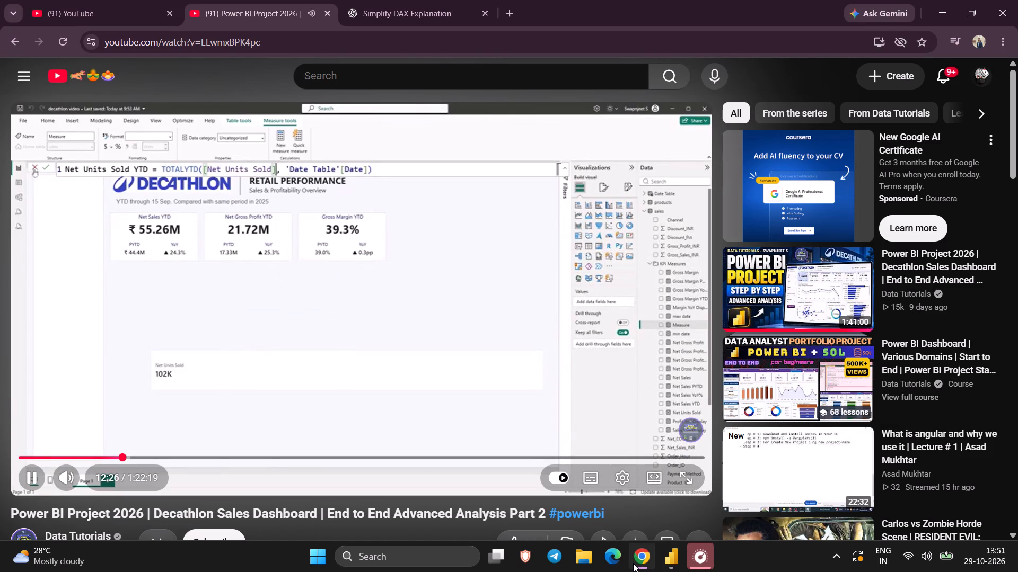
pyautogui.press('space')
pyautogui.press('space')
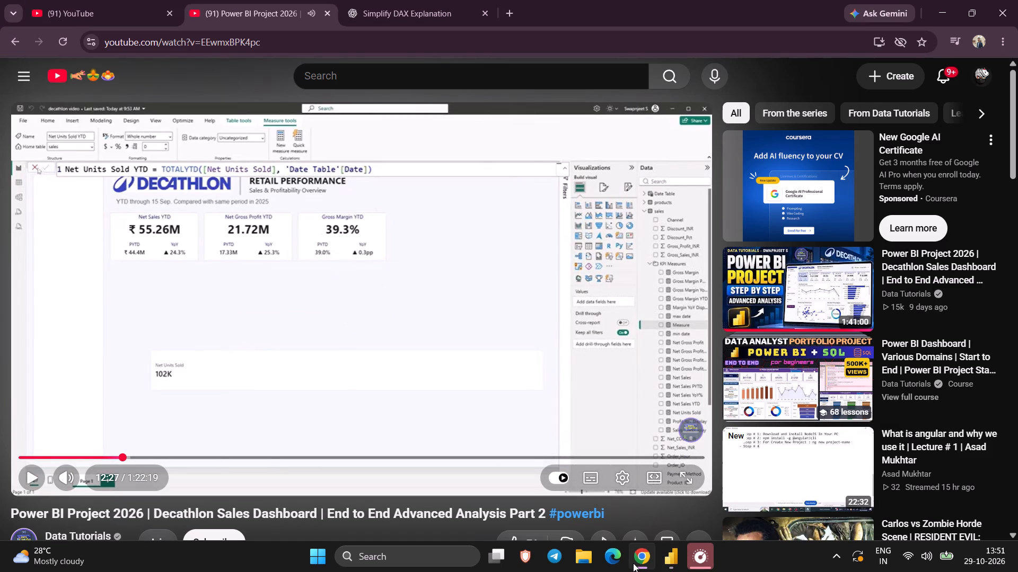
pyautogui.press('space')
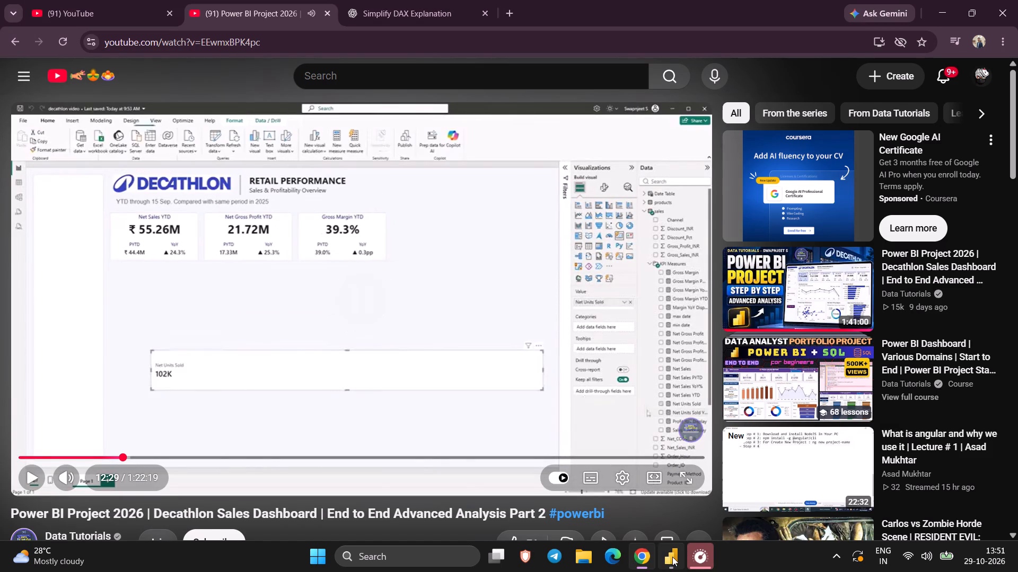
pyautogui.click(672, 557)
pyautogui.press('Return')
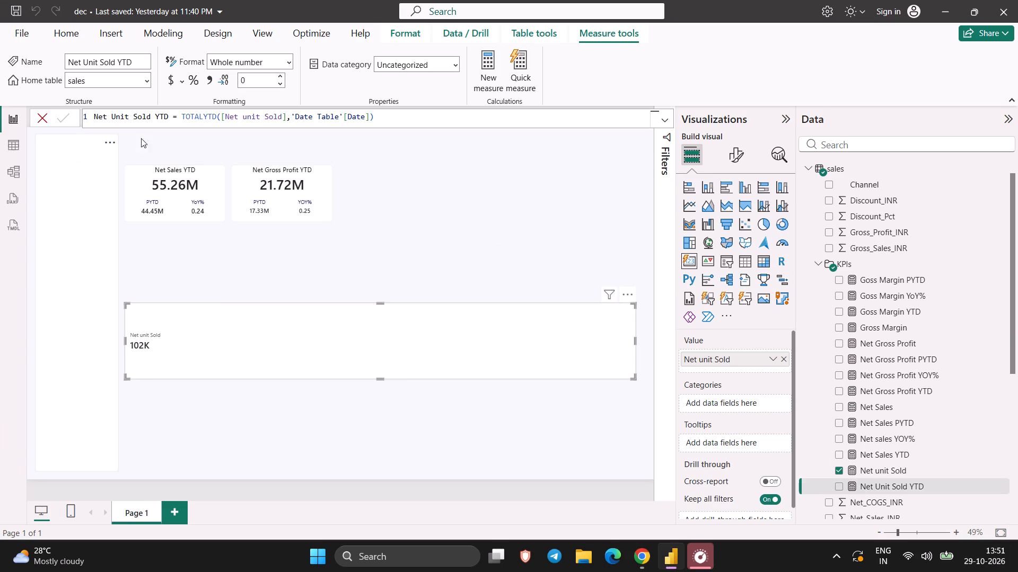
# Add the Net Unit Sold YTD measure to the lower card visual's values.
pyautogui.click(841, 487)
# In the Net unit Sold measure, remove the extra space before SUM(sales[Returned_Qty]), rename it "Net Unit Sold" and commit.
pyautogui.click(866, 469)
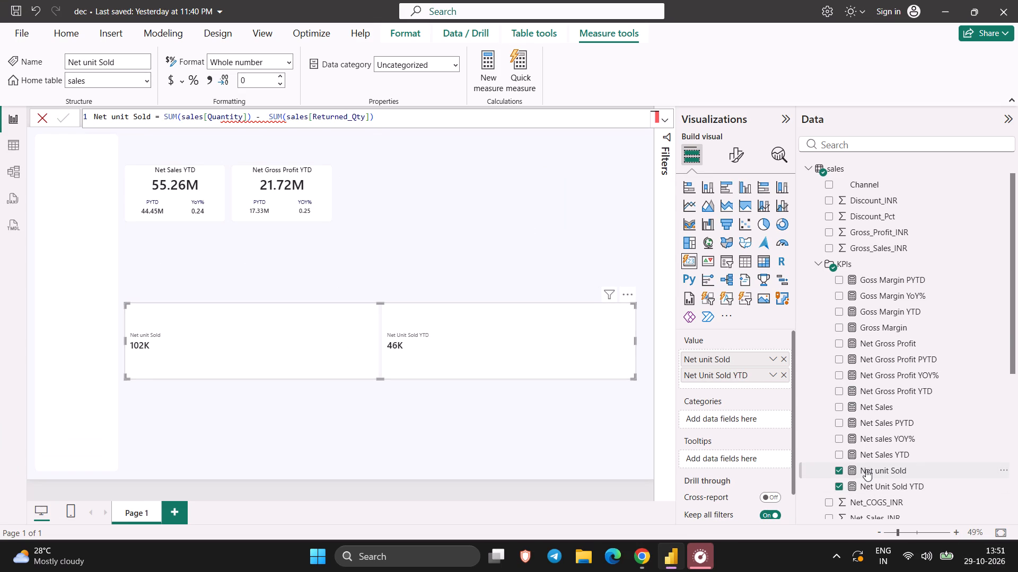
pyautogui.click(270, 118)
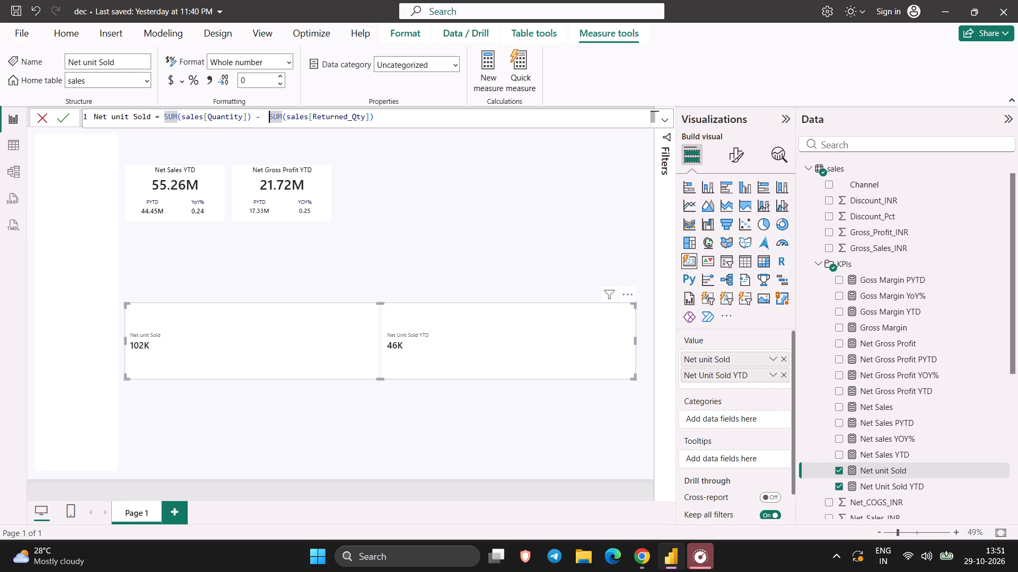
pyautogui.press('BackSpace')
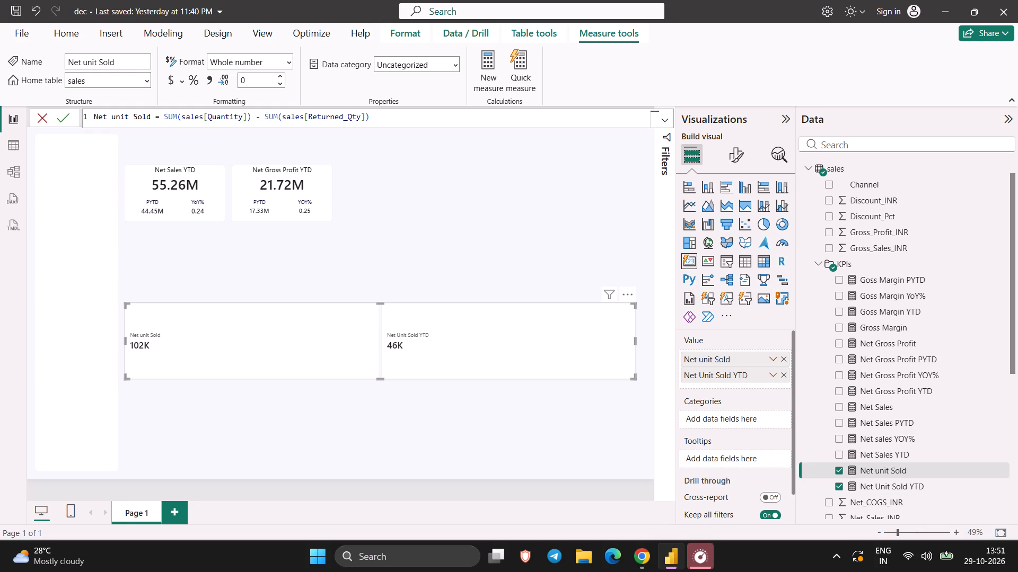
pyautogui.click(119, 115)
pyautogui.press('Left')
pyautogui.press('BackSpace')
pyautogui.press('BackSpace')
pyautogui.press('space')
pyautogui.write('U')
pyautogui.click(385, 118)
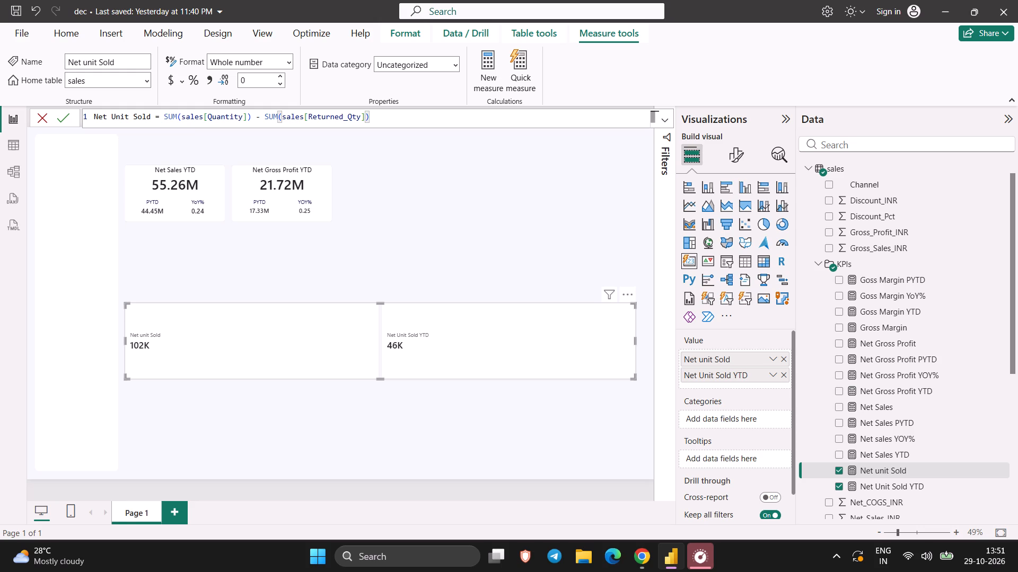
pyautogui.click(256, 115)
pyautogui.click(404, 116)
pyautogui.press('Return')
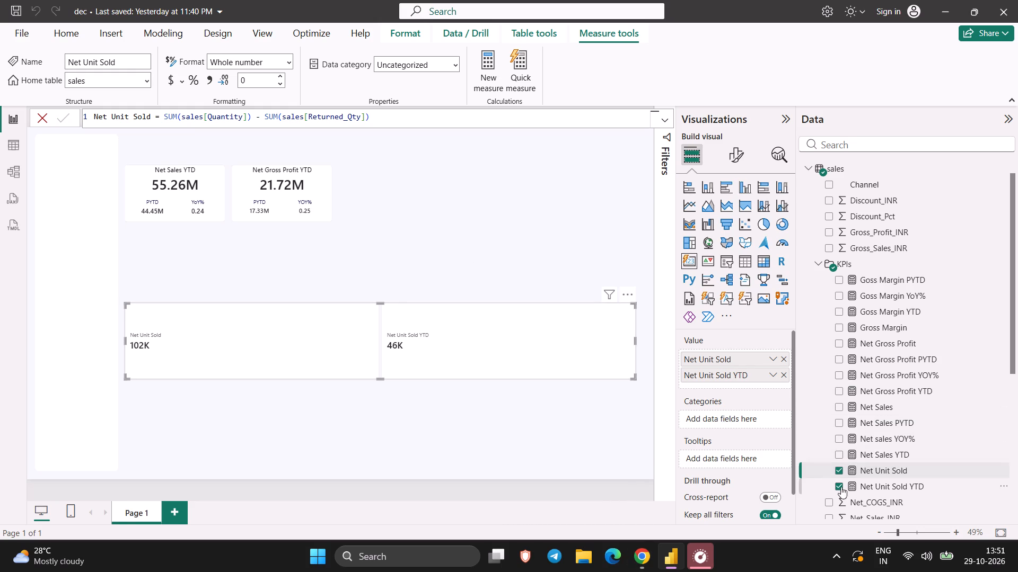
# Create a new measure named Net Unit Sold PTD in the sales table and start a second line in its formula.
pyautogui.click(856, 483)
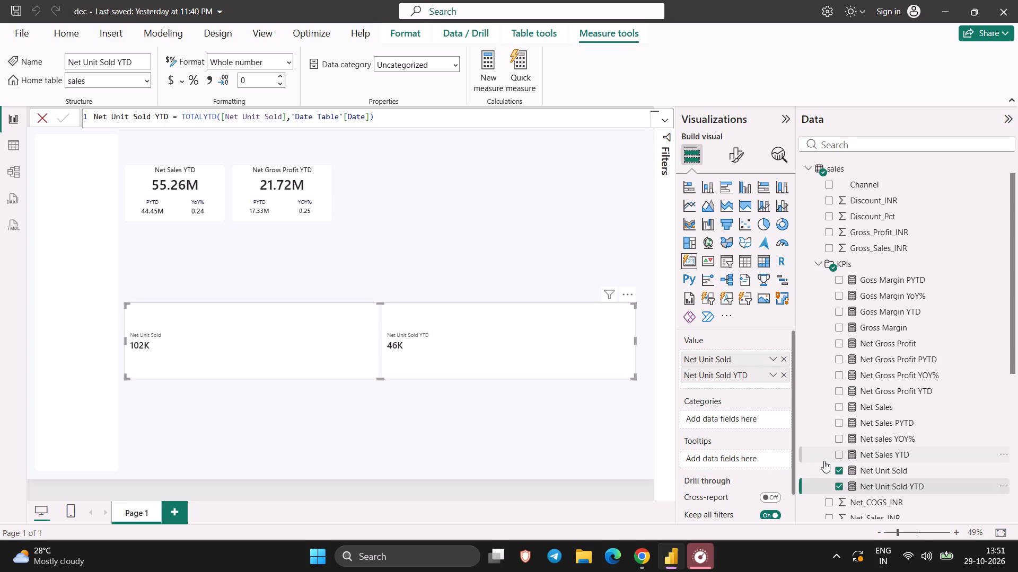
pyautogui.rightClick(820, 477)
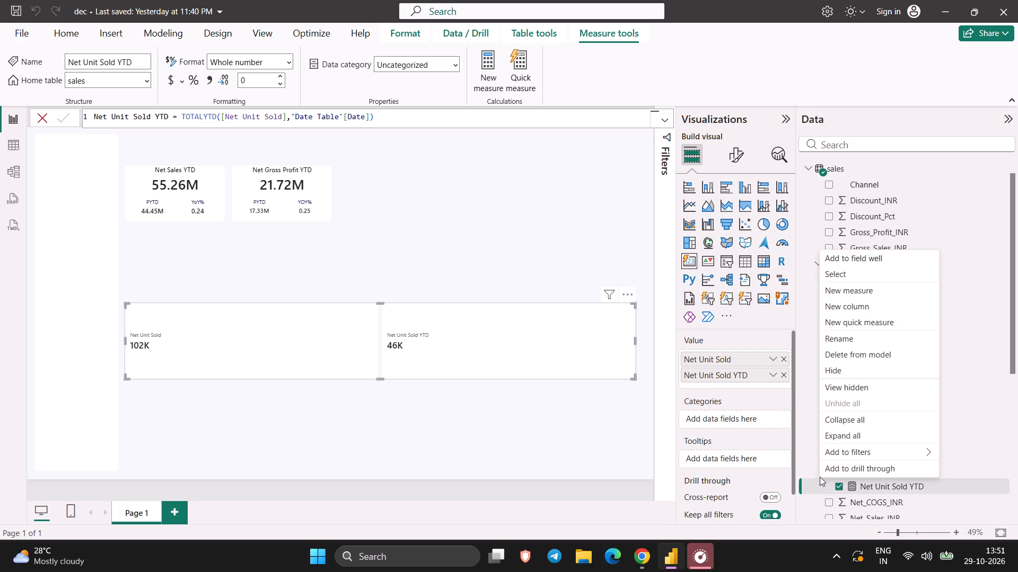
pyautogui.click(848, 292)
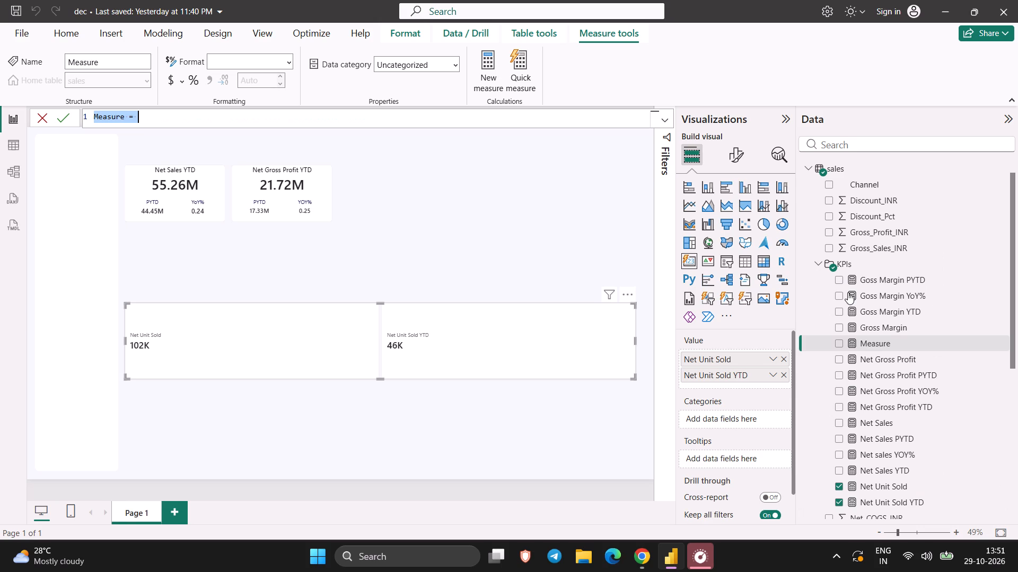
pyautogui.write('Net')
pyautogui.press('space')
pyautogui.write('Unit s')
pyautogui.press('BackSpace')
pyautogui.write('Sold')
pyautogui.press('space')
pyautogui.hotkey('shift', 'p')
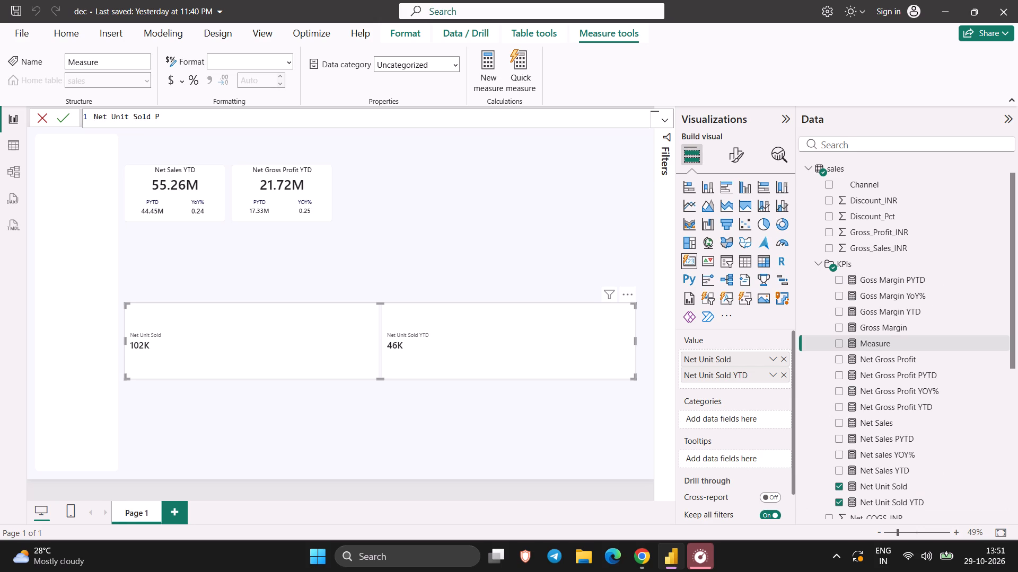
pyautogui.write('TD =')
pyautogui.press('Return')
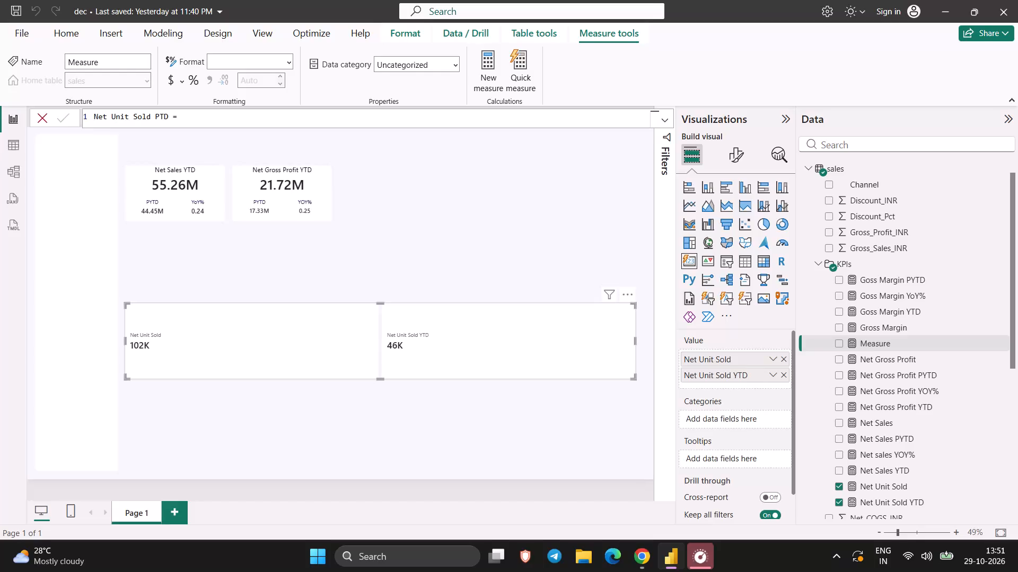
pyautogui.click(385, 112)
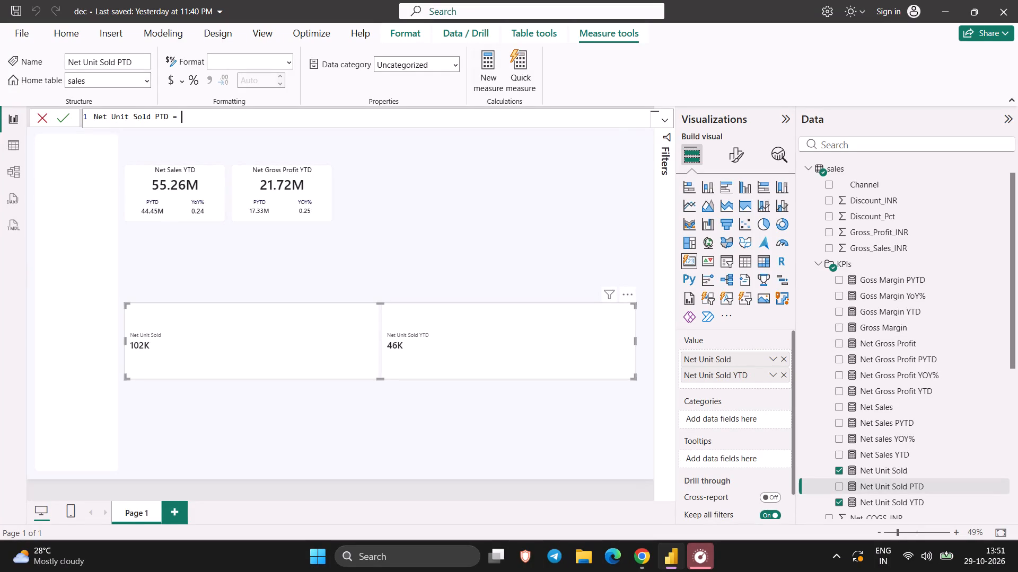
pyautogui.hotkey('shift', 'Return')
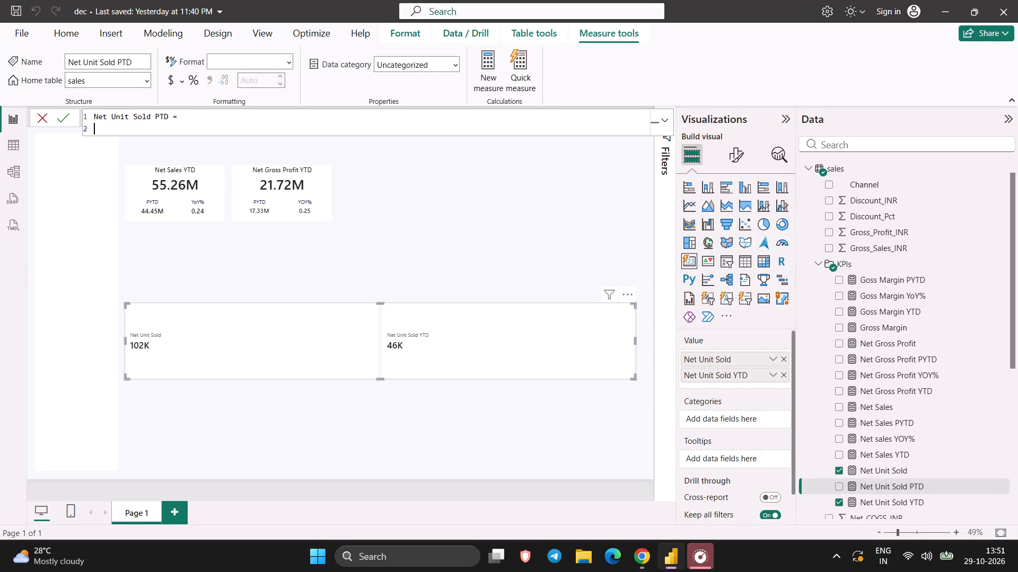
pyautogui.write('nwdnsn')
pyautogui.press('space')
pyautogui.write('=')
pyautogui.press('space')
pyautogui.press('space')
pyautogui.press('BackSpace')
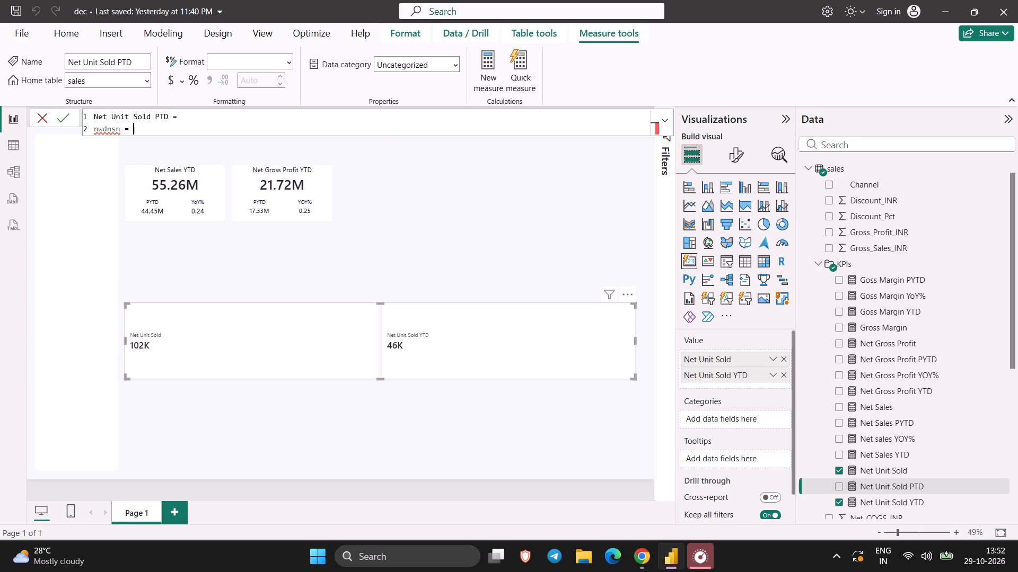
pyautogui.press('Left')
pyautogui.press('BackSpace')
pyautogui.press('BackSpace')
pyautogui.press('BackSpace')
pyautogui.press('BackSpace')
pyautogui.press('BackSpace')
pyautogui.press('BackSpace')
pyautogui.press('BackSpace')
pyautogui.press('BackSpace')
# On the indented second line of the Net Unit Sold PTD formula, declare var xsjs and open an EDATE function as its value.
pyautogui.press('Return')
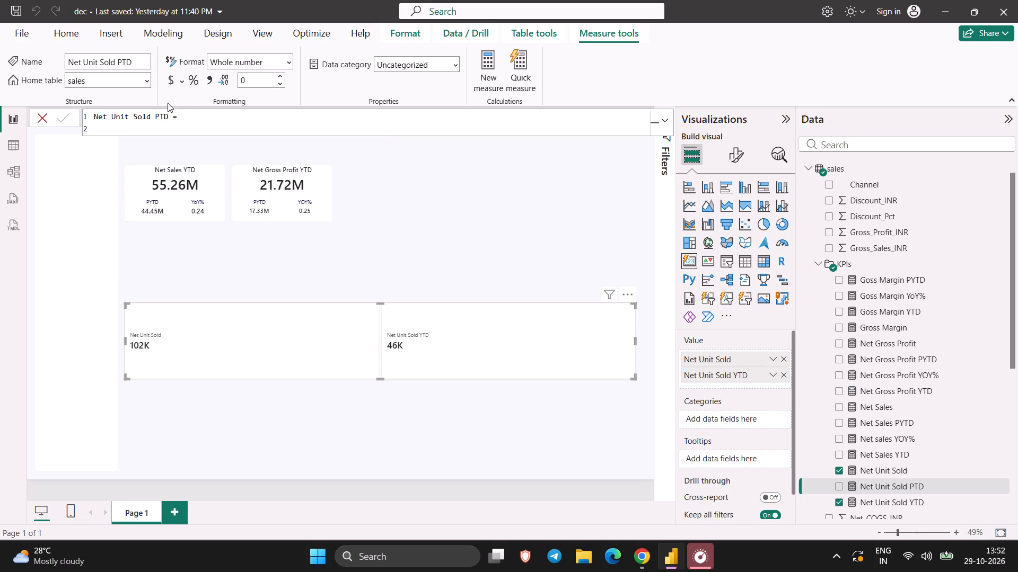
pyautogui.click(169, 129)
pyautogui.press('Return')
pyautogui.press('space')
pyautogui.click(144, 130)
pyautogui.press('space')
pyautogui.press('space')
pyautogui.press('space')
pyautogui.press('space')
pyautogui.press('space')
pyautogui.press('space')
pyautogui.write('vat')
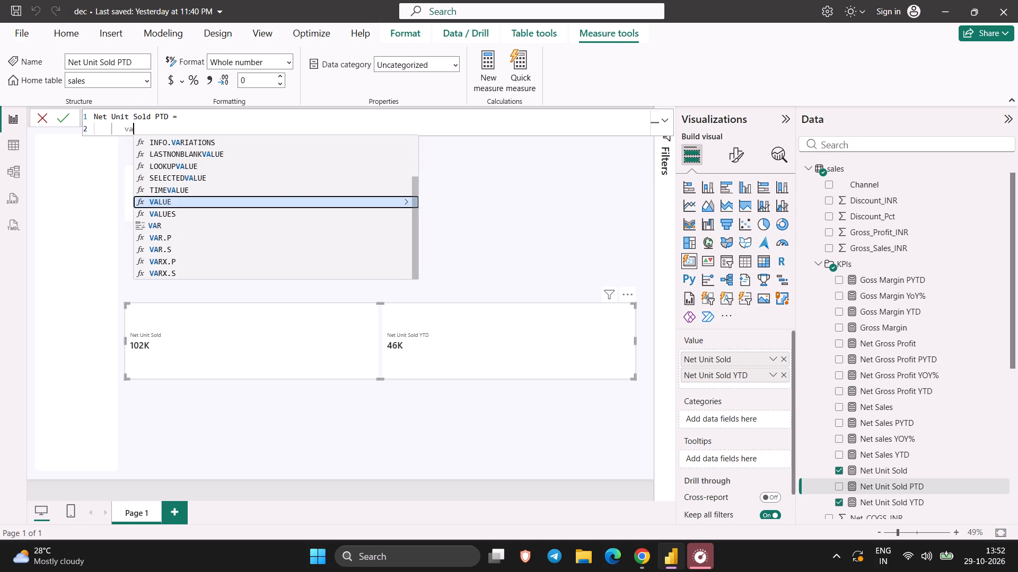
pyautogui.press('BackSpace')
pyautogui.write('r xsjs =')
pyautogui.press('space')
pyautogui.write('Eda')
pyautogui.press('Return')
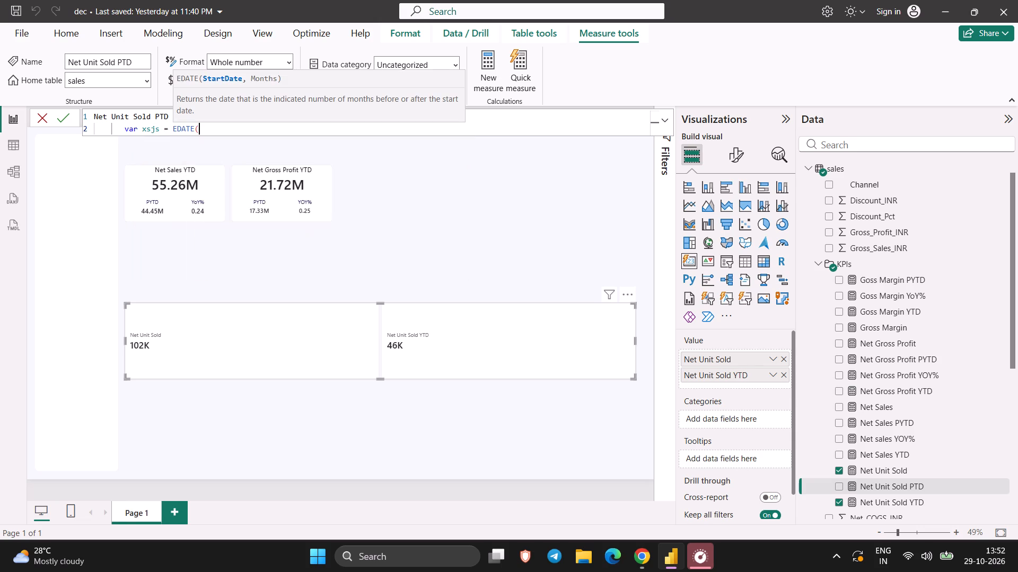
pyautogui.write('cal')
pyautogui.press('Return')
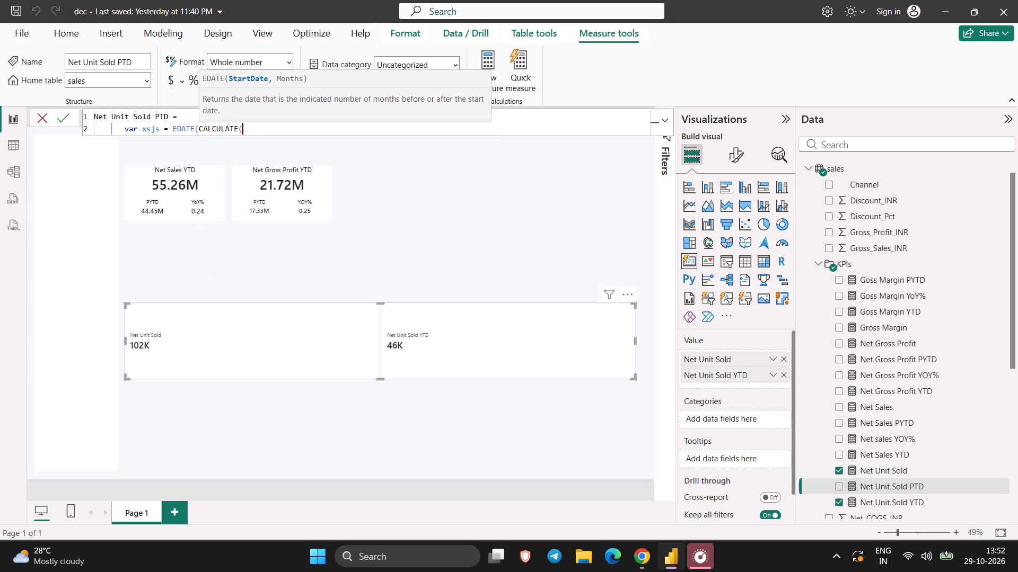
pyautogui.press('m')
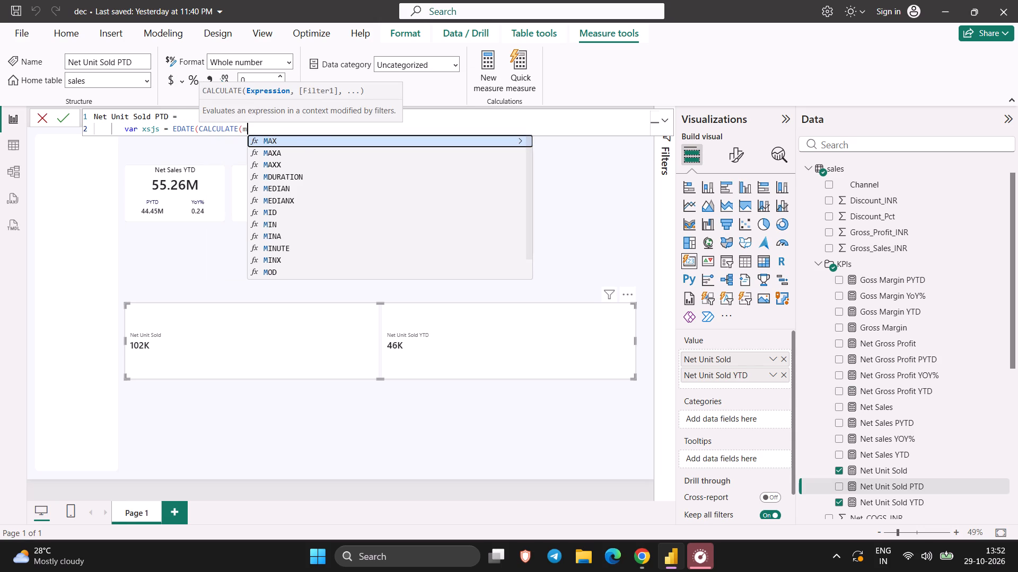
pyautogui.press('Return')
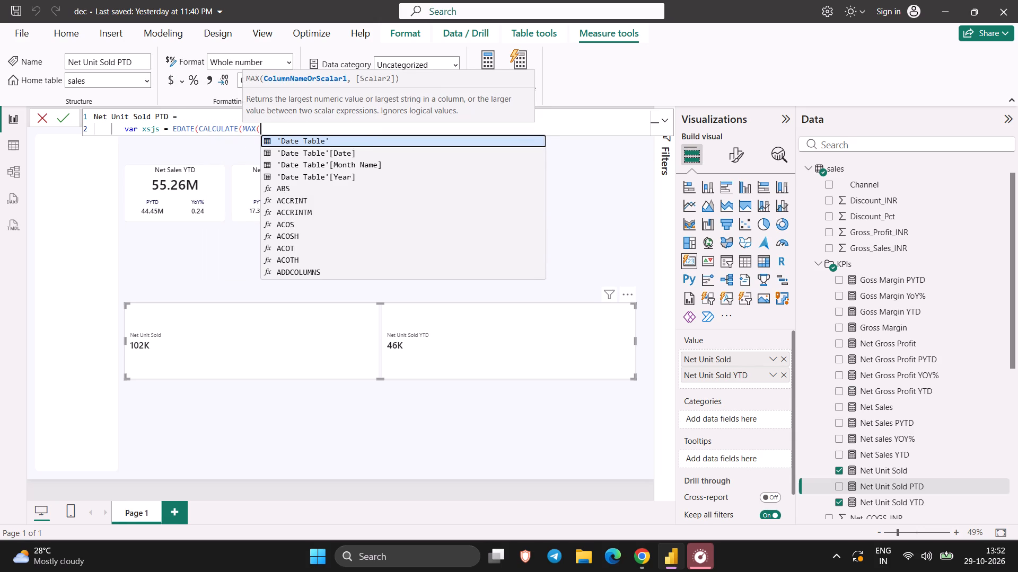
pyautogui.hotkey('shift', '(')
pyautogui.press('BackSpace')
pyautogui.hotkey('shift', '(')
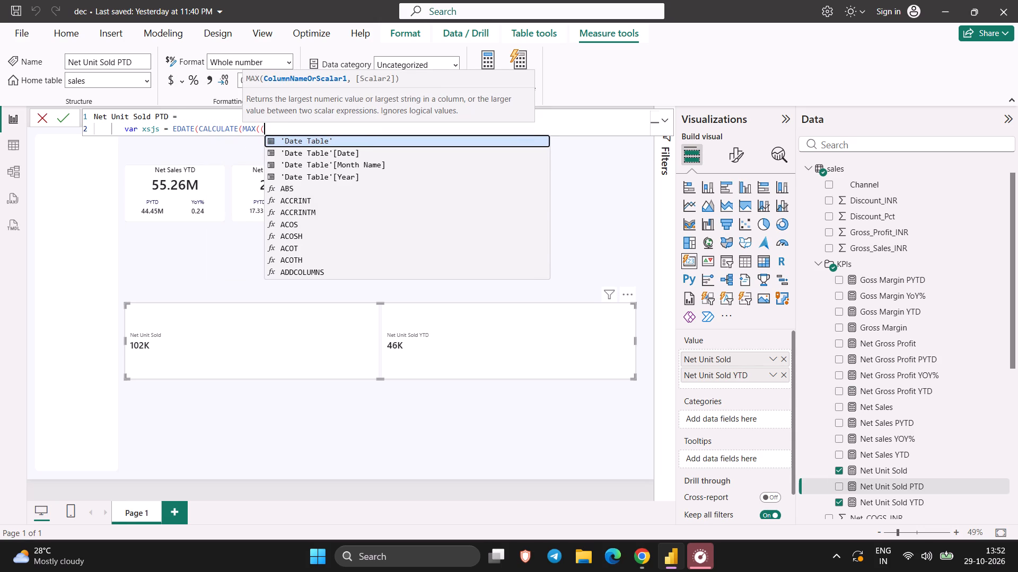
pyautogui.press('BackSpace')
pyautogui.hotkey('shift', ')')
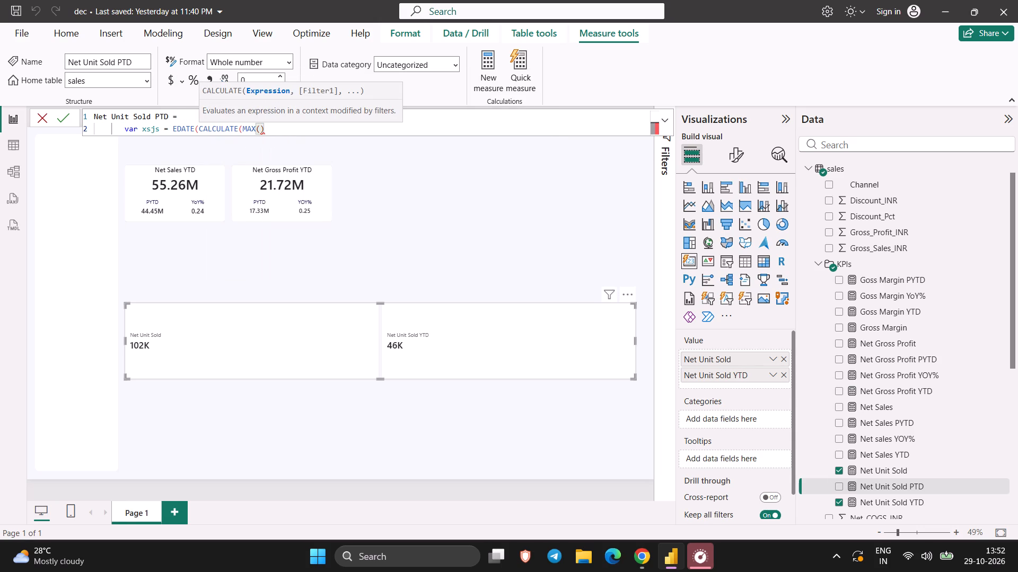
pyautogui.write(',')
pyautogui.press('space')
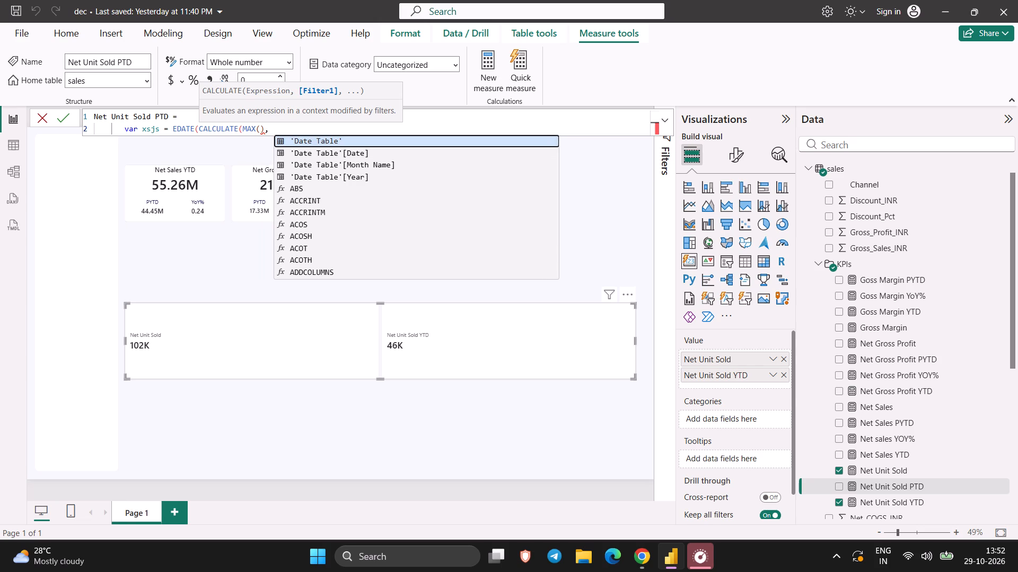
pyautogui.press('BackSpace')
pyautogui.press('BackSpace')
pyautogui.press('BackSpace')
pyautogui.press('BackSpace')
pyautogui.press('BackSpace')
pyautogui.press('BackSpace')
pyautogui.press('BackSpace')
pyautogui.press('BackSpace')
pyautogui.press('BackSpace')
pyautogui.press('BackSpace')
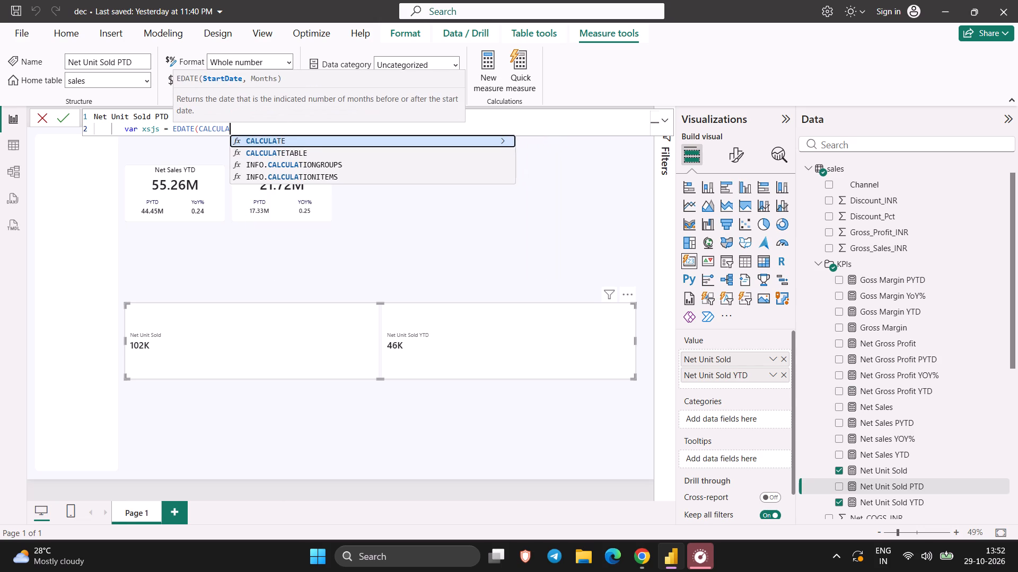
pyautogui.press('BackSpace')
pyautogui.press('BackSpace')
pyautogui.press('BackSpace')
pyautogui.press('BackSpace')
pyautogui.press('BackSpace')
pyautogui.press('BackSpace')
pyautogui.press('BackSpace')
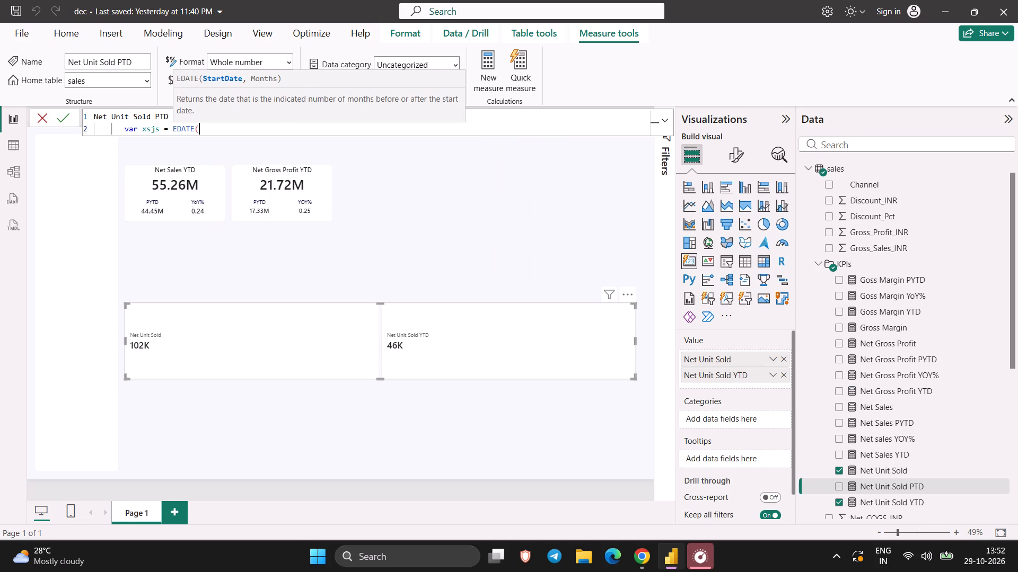
# Switch to the Chrome tutorial, skip the video ahead and examine the complete Net Units Sold PYTD formula.
pyautogui.click(635, 547)
pyautogui.press('space')
pyautogui.press('Right')
pyautogui.press('Right')
pyautogui.press('Right')
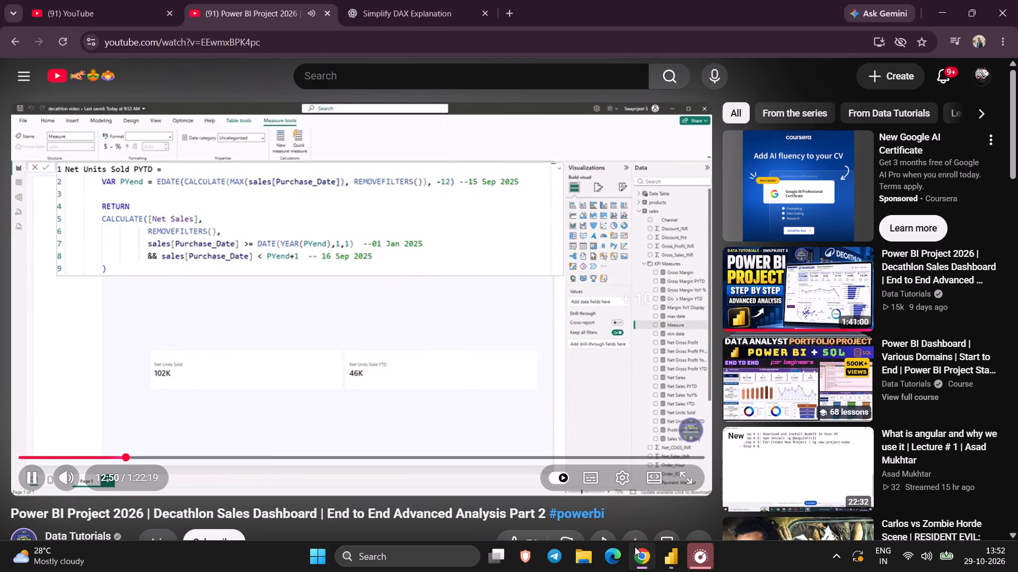
pyautogui.press('space')
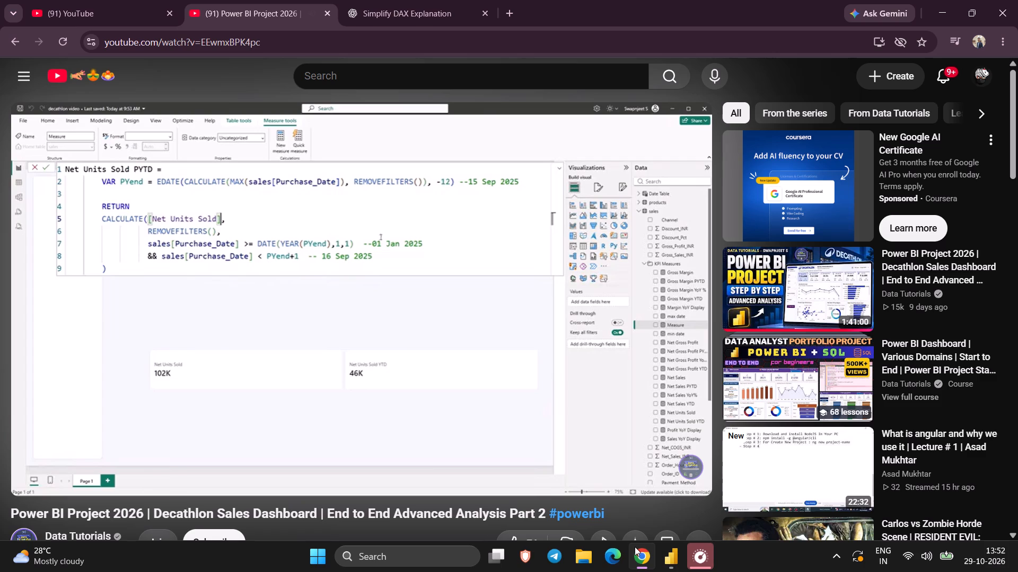
# Switch to Power BI and nest CALCULATE with MAX([Net Unit Sold]) as its expression inside the EDATE function of var xsjs.
pyautogui.click(675, 559)
pyautogui.write('ca')
pyautogui.press('Return')
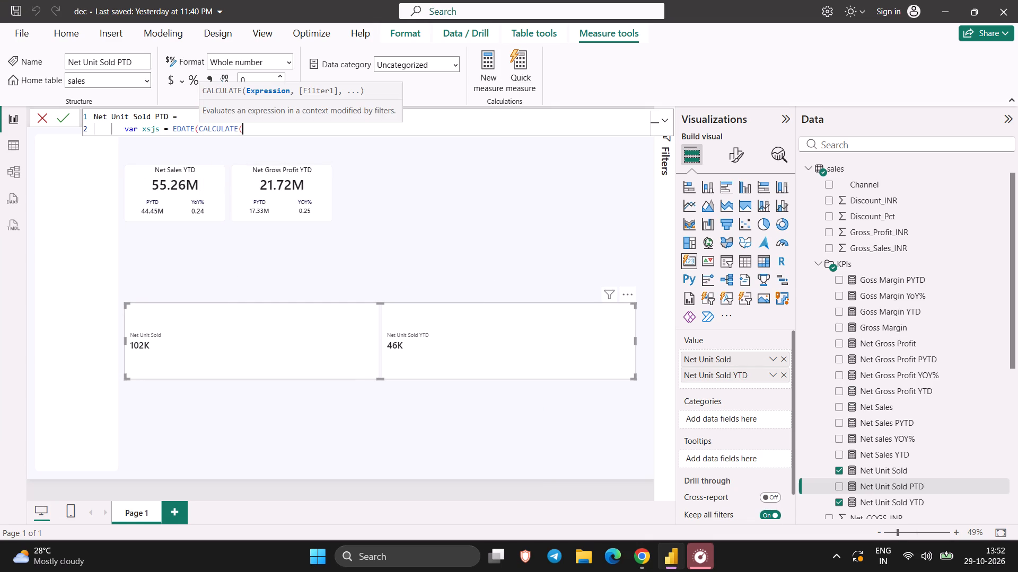
pyautogui.write('MAx')
pyautogui.press('BackSpace')
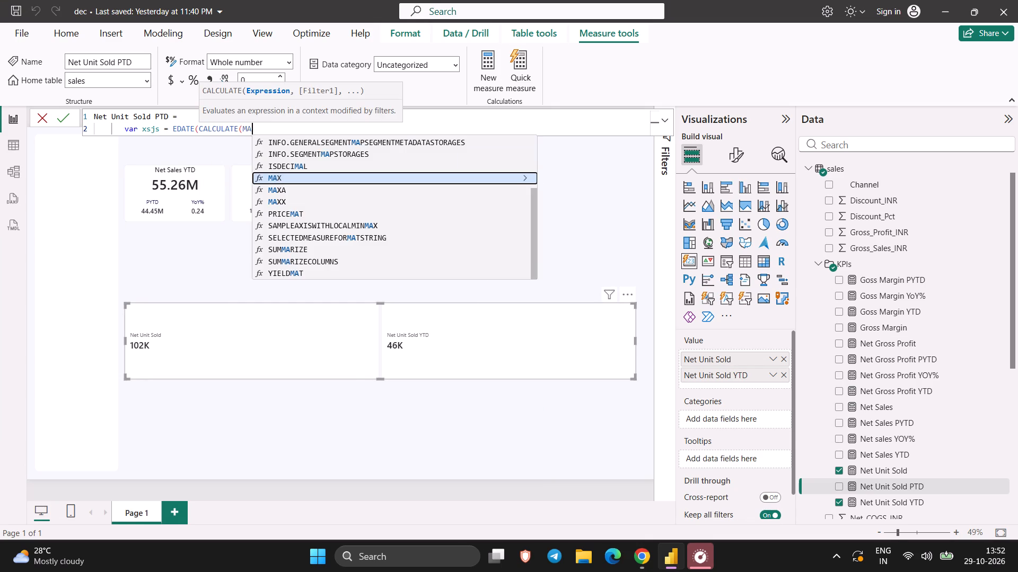
pyautogui.press('x')
pyautogui.press('Return')
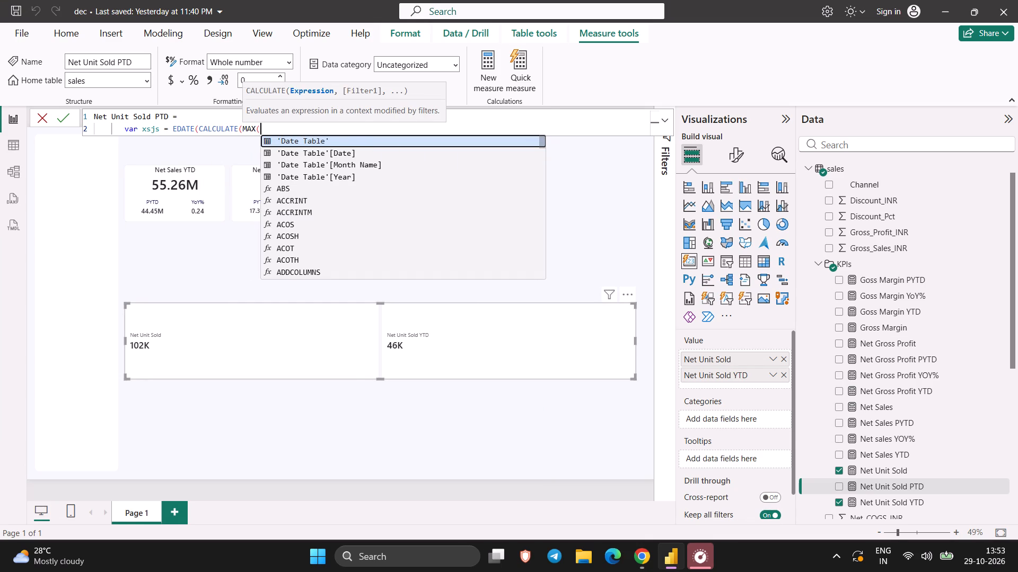
pyautogui.write('ni')
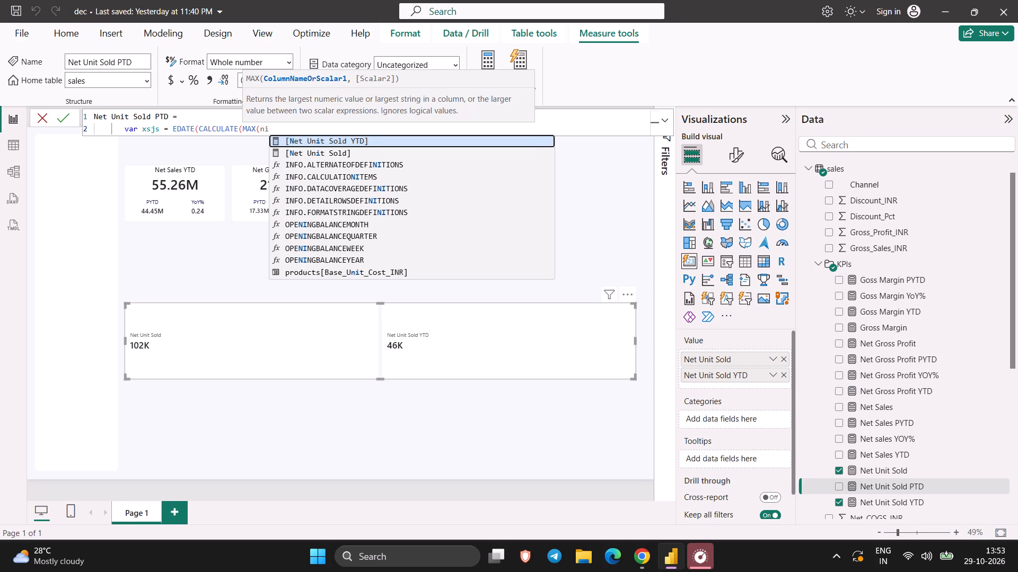
pyautogui.press('Down')
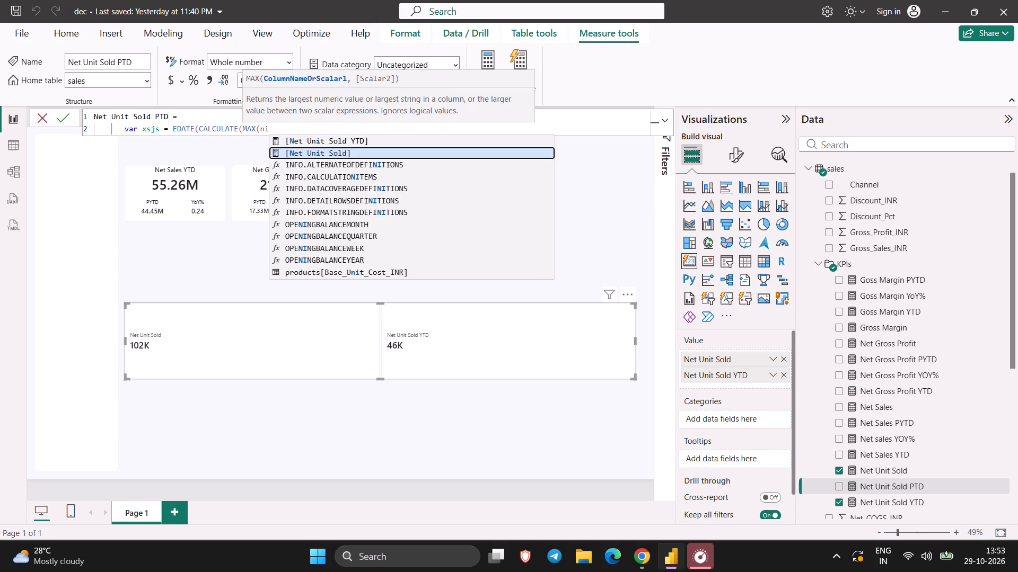
pyautogui.press('Return')
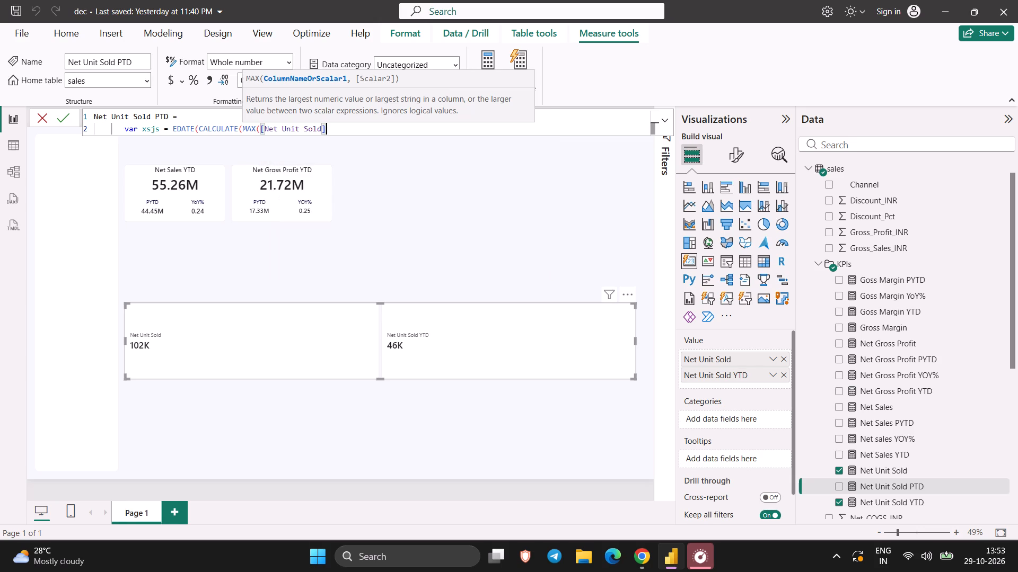
pyautogui.hotkey('shift', ')')
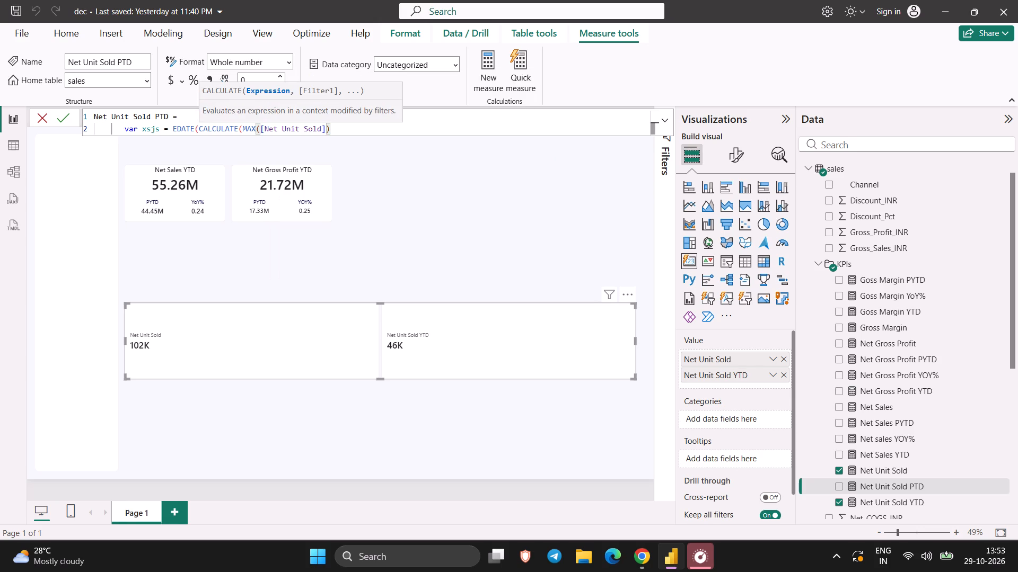
pyautogui.press(',')
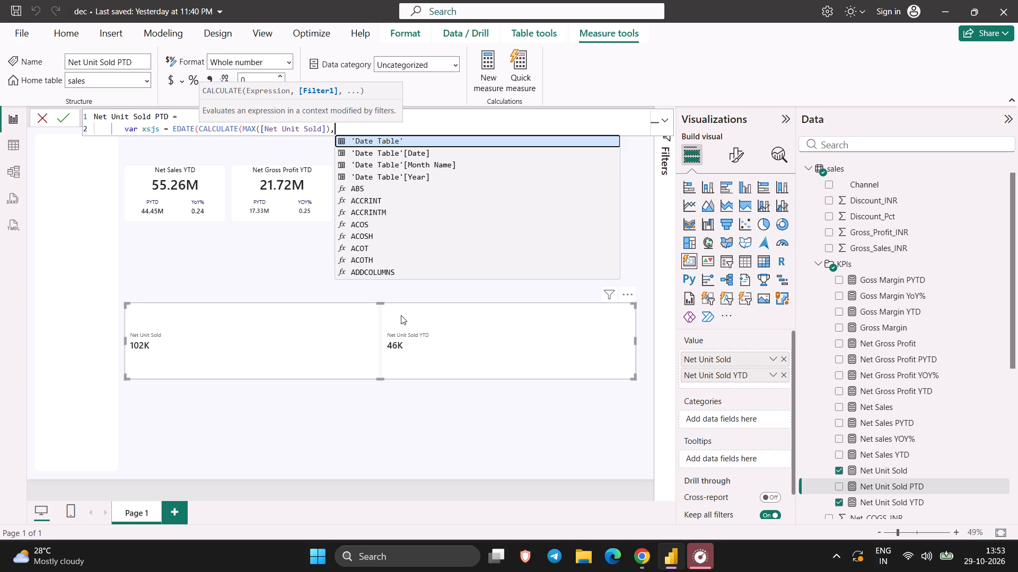
# Check the tutorial formula, return to Power BI and add REMOVEFILTERS() as the CALCULATE filter, followed by a closing parenthesis.
pyautogui.click(633, 566)
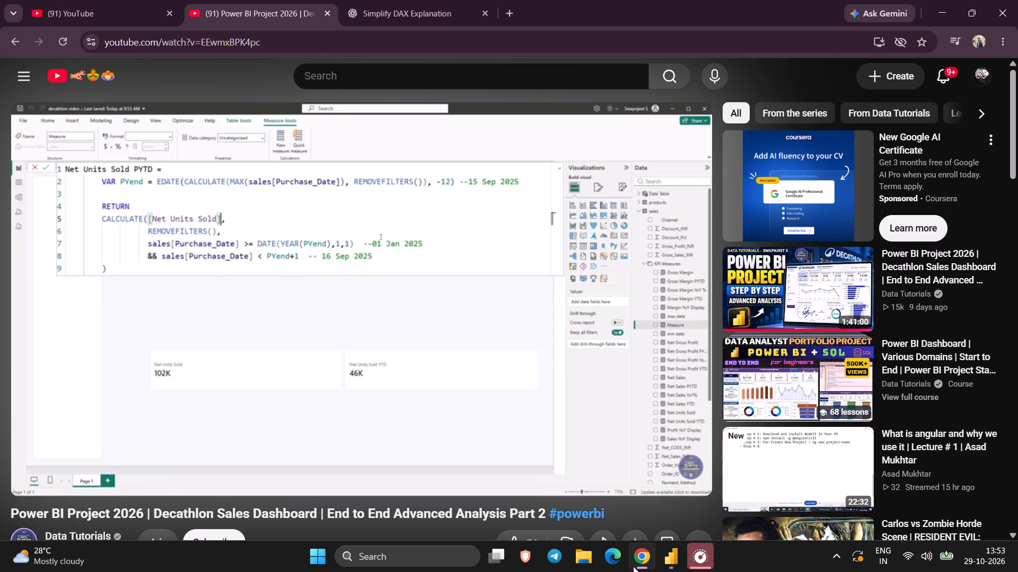
pyautogui.click(633, 566)
pyautogui.press('space')
pyautogui.write('rem')
pyautogui.press('Return')
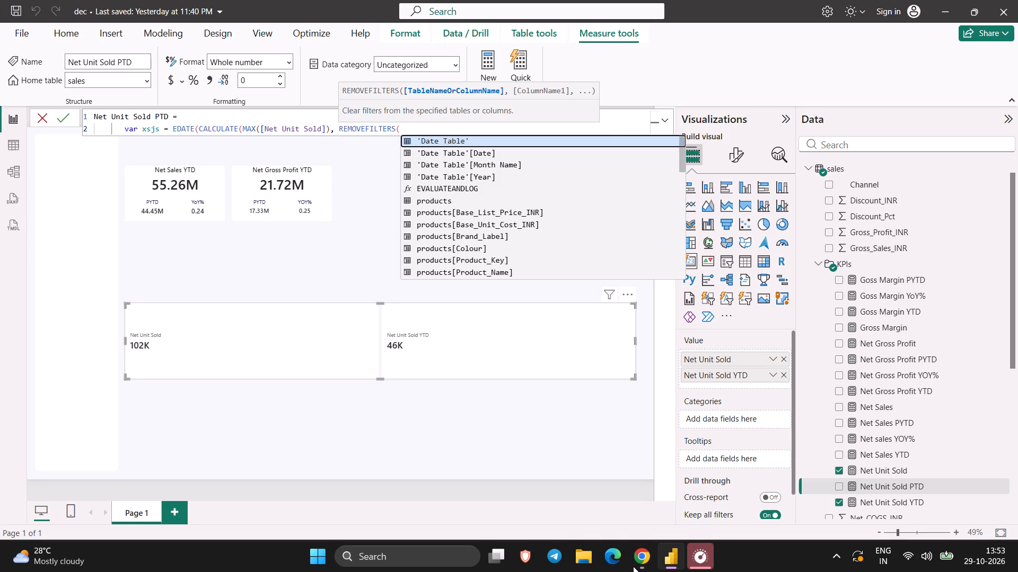
pyautogui.hotkey('shift', ')')
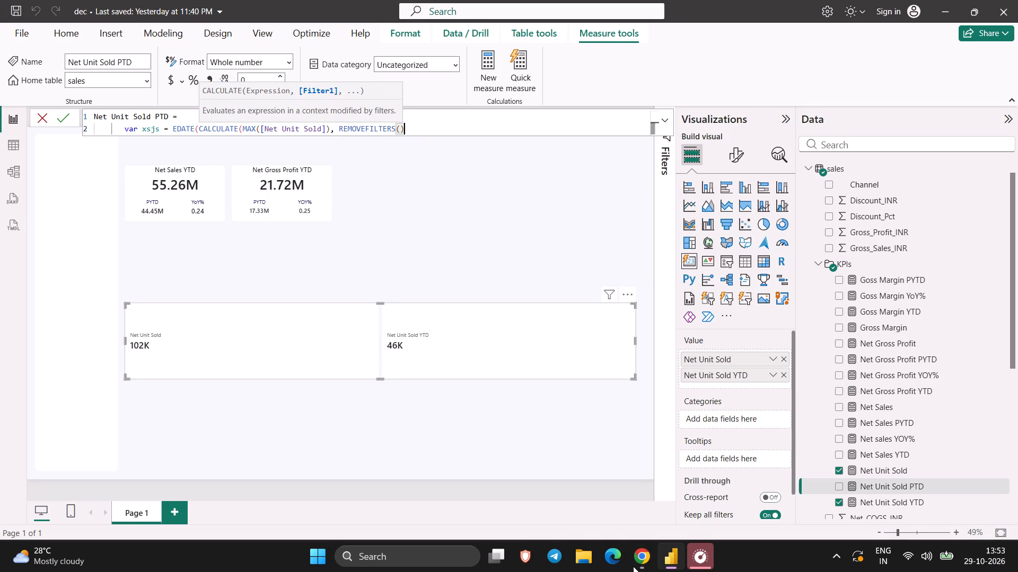
pyautogui.hotkey('shift', ')')
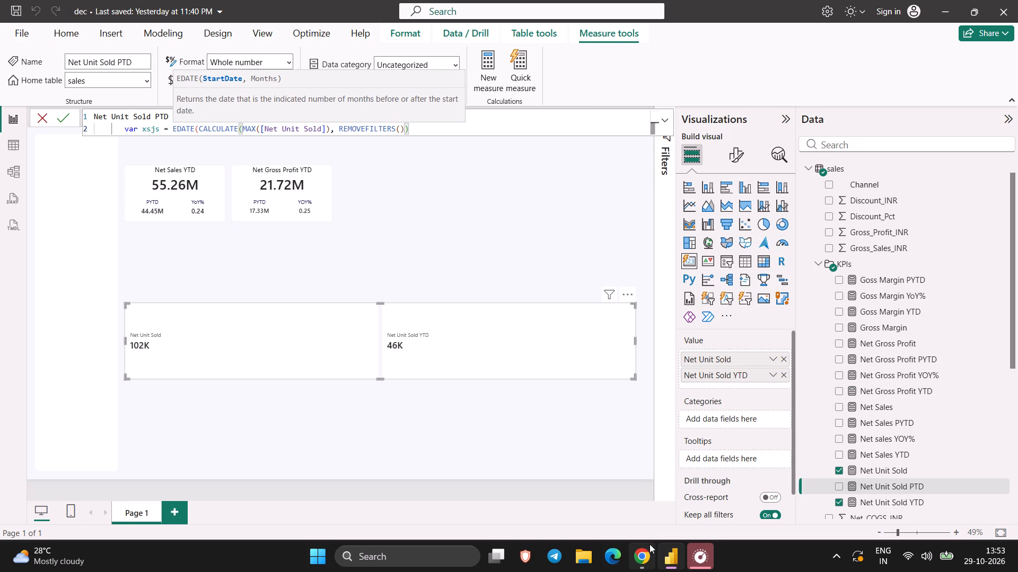
# Insert a comma and -12 after REMOVEFILTERS() and before the final parenthesis, checking the tutorial formula.
pyautogui.press('Left')
pyautogui.press('space')
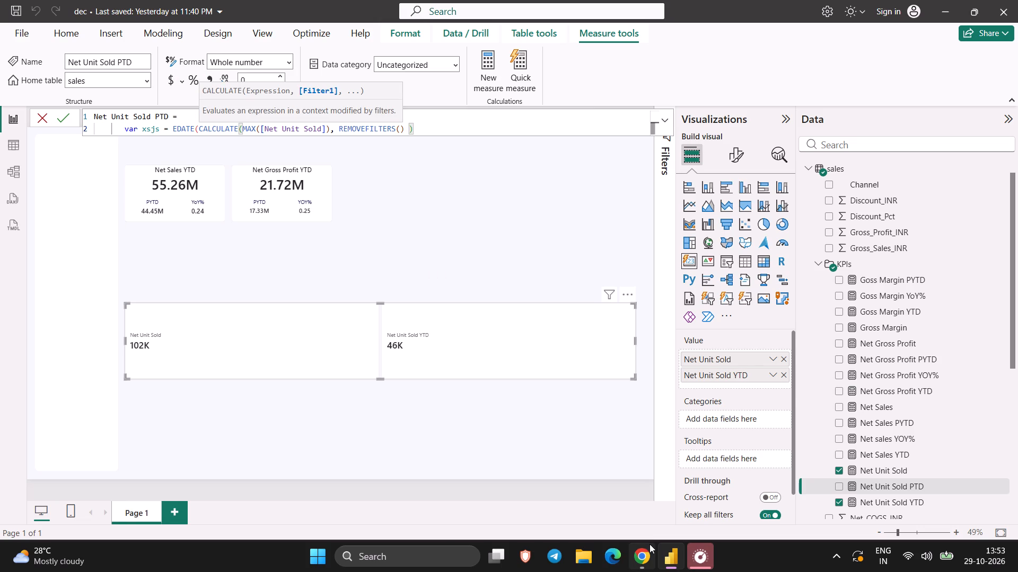
pyautogui.write('12')
pyautogui.press('space')
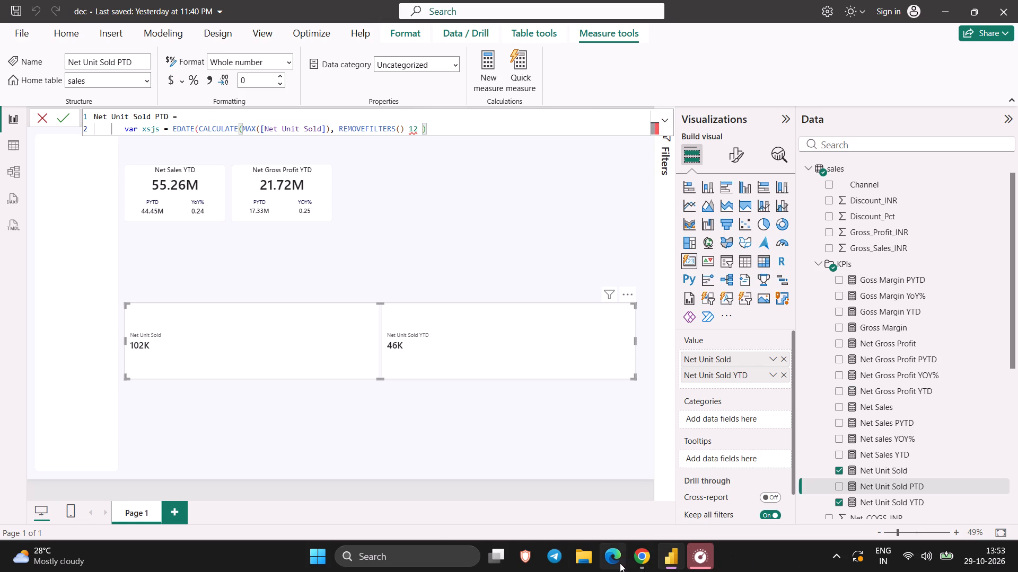
pyautogui.click(635, 558)
pyautogui.click(635, 558)
pyautogui.click(406, 132)
pyautogui.write(',')
pyautogui.press('space')
pyautogui.press('Right')
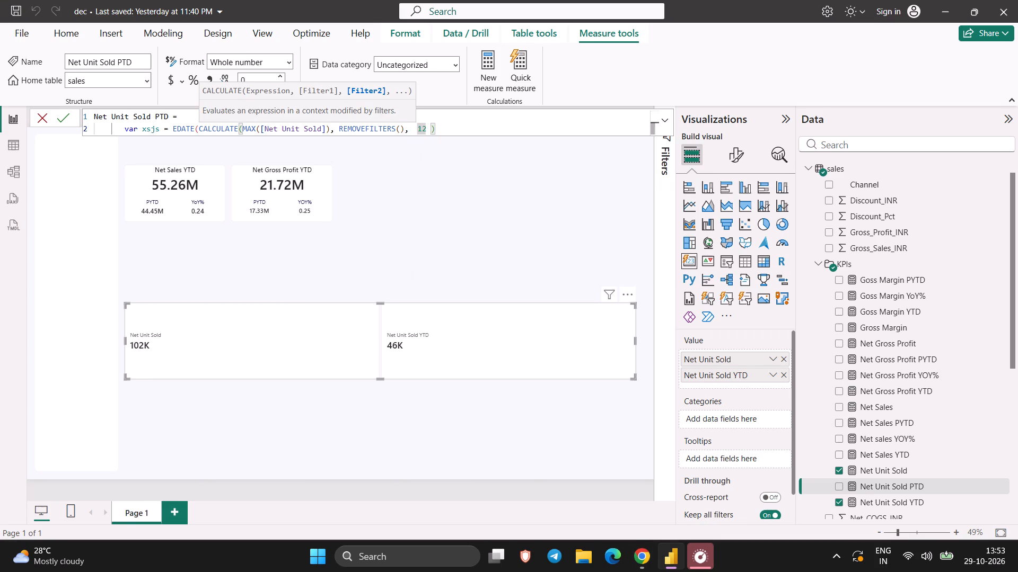
pyautogui.press('-')
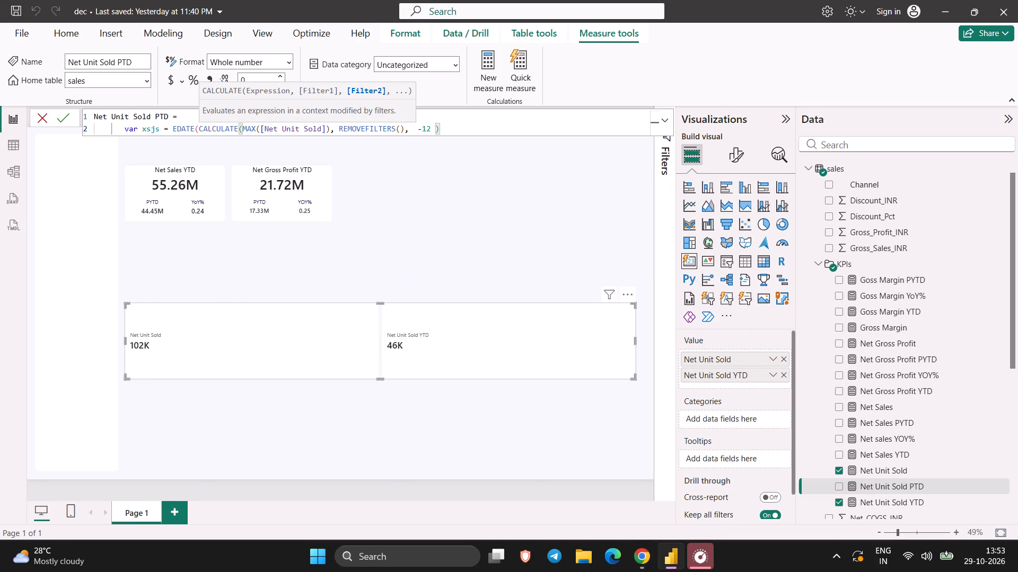
pyautogui.click(472, 124)
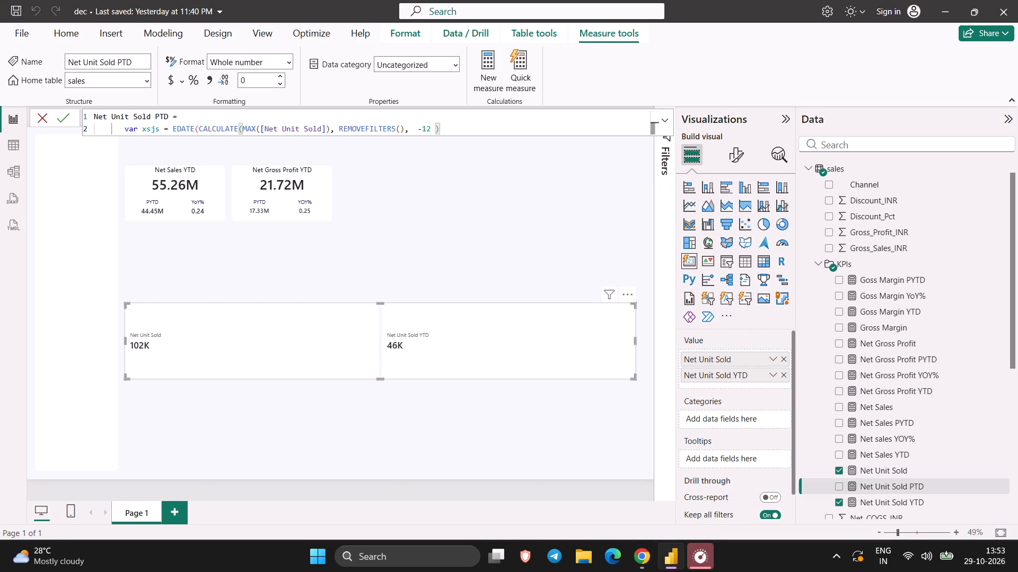
# Compare with the tutorial formula and close CALCULATE right after REMOVEFILTERS() so that -12 becomes EDATE's months argument.
pyautogui.click(632, 559)
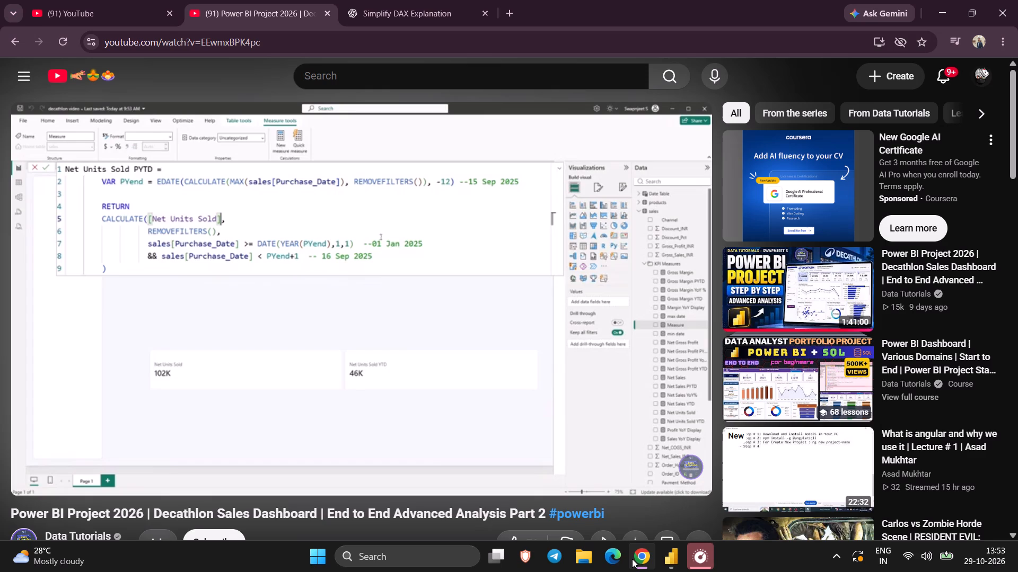
pyautogui.click(632, 559)
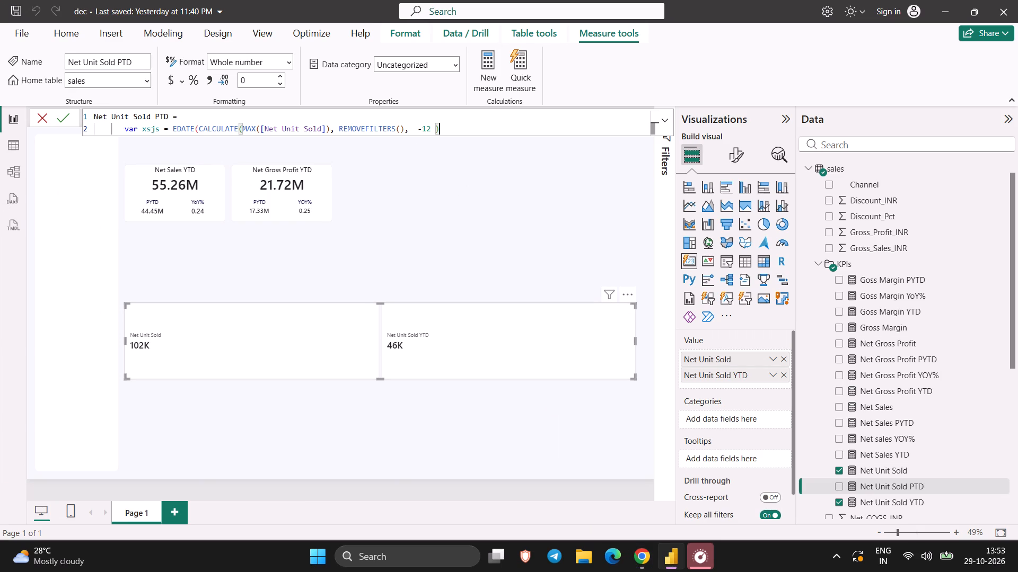
pyautogui.click(405, 129)
pyautogui.hotkey('shift', ')')
pyautogui.click(454, 128)
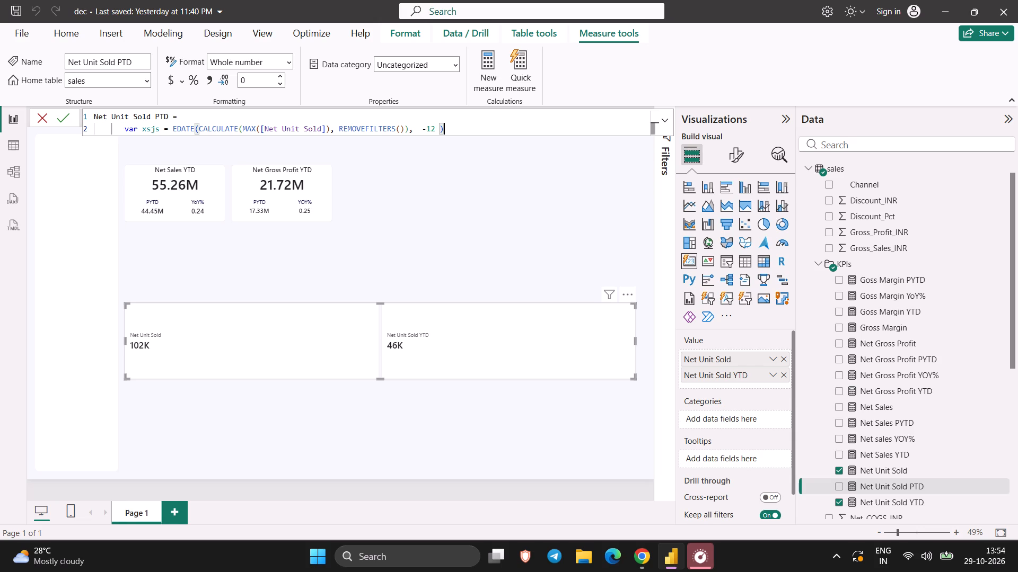
# Leave line 3 blank, add RETURN on line 4 with new lines below, and check the tutorial for the return expression.
pyautogui.hotkey('shift', 'Return')
pyautogui.hotkey('shift', 'Return')
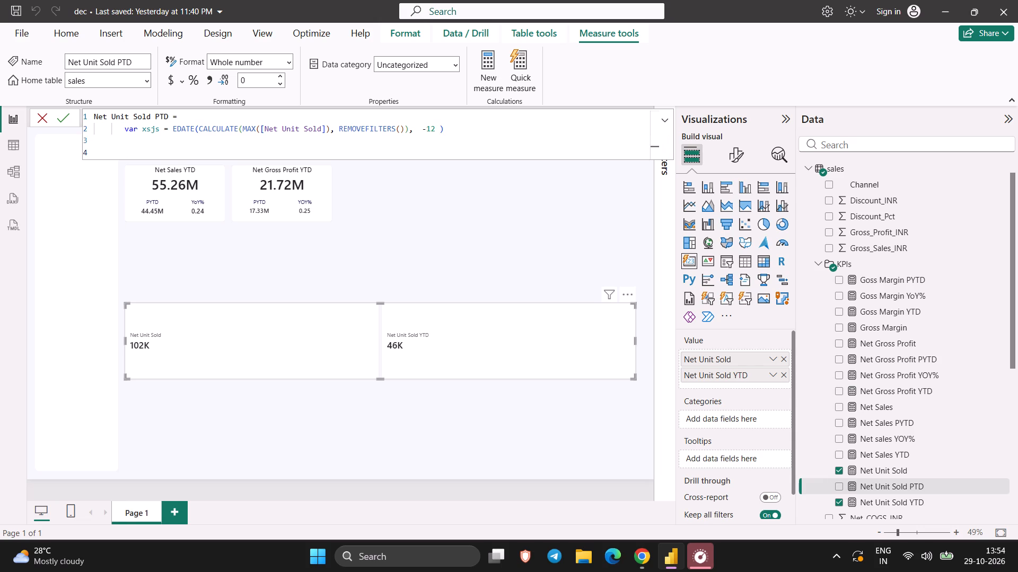
pyautogui.write('ret')
pyautogui.press('Return')
pyautogui.hotkey('shift', 'Return')
pyautogui.hotkey('shift', 'Return')
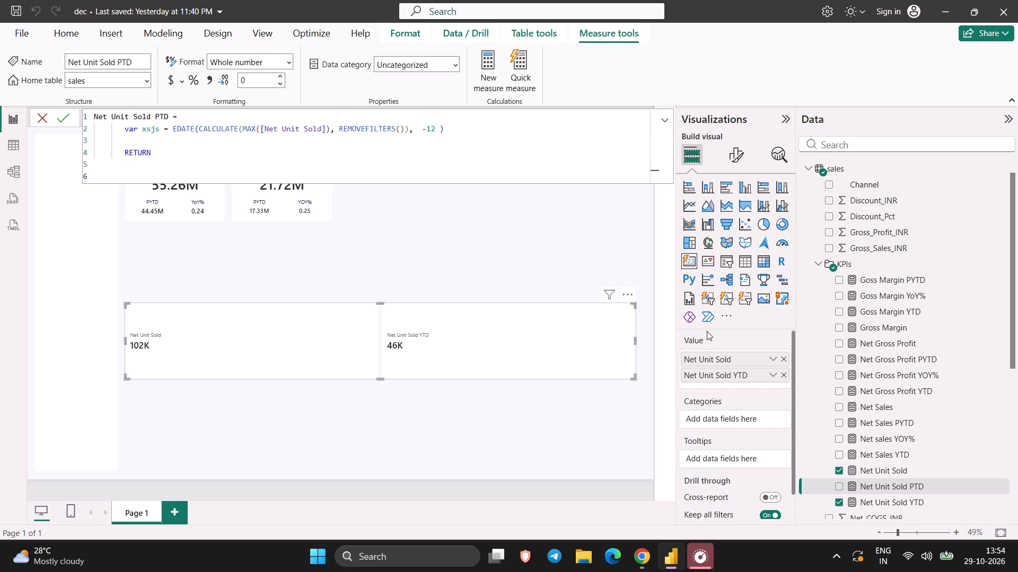
pyautogui.click(650, 566)
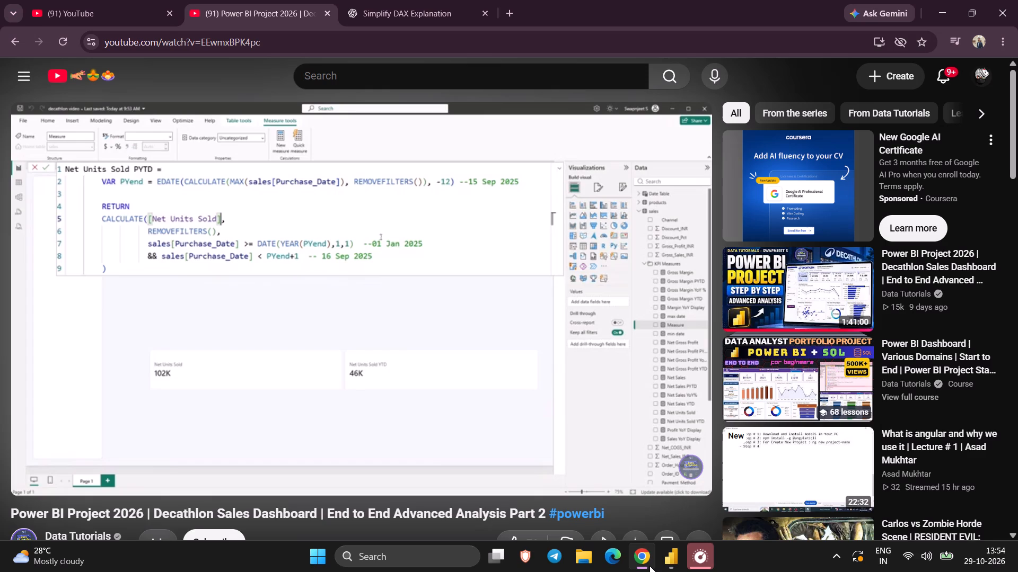
pyautogui.click(650, 566)
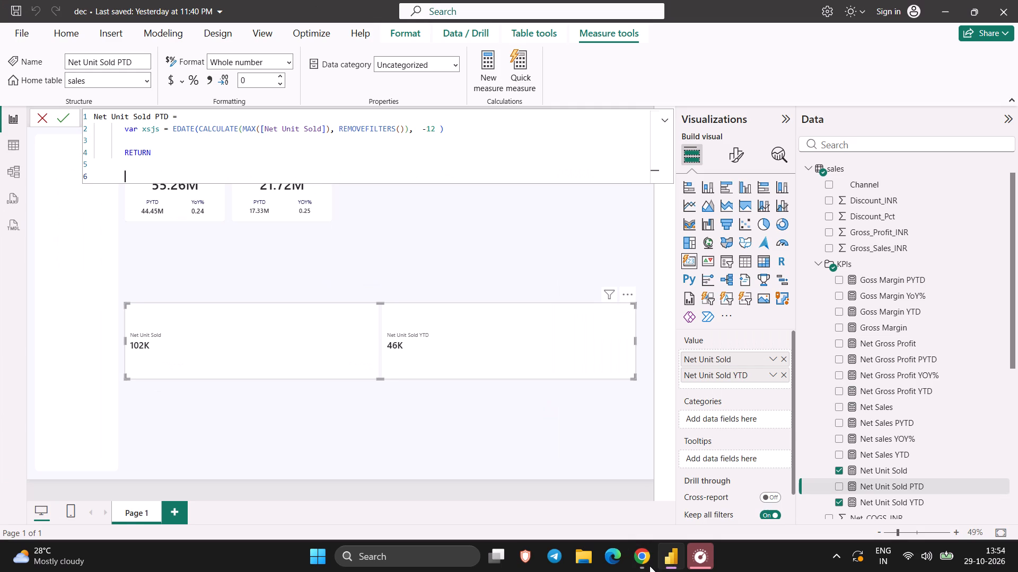
pyautogui.press('Up')
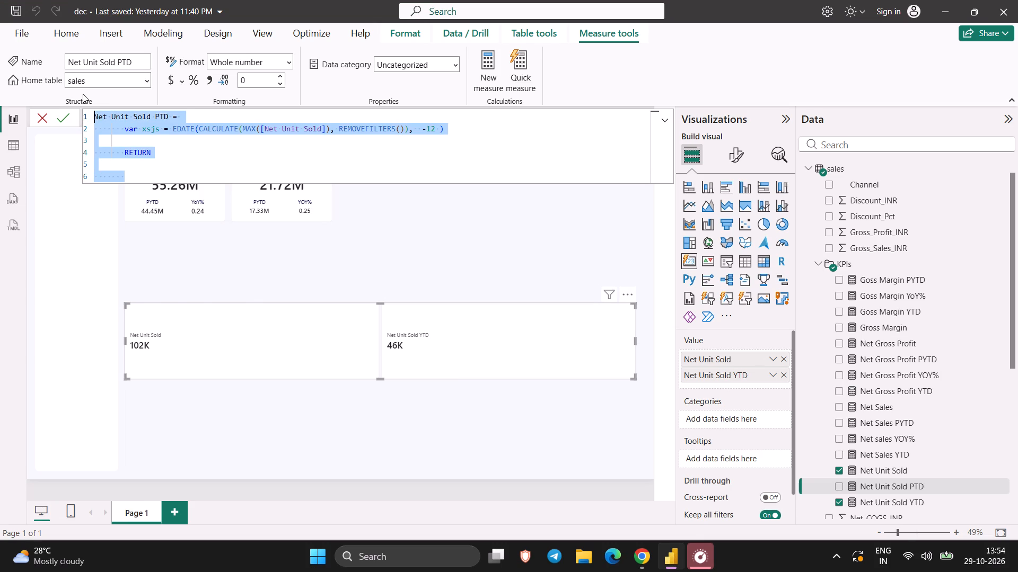
pyautogui.hotkey('ctrl', 'v')
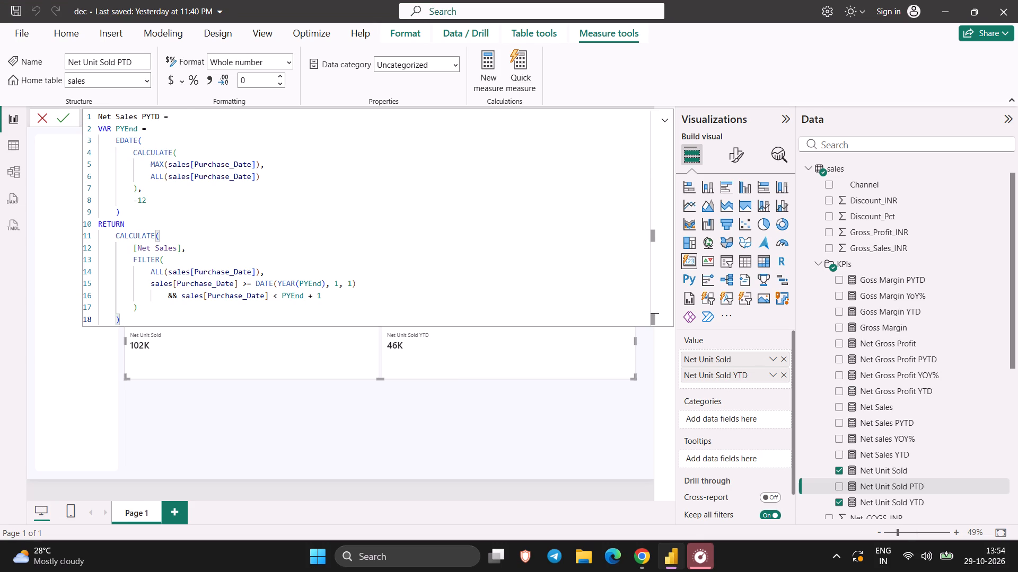
# Rename the measure on line 1 of the pasted formula as Net Unit Sold PYTD.
pyautogui.click(109, 118)
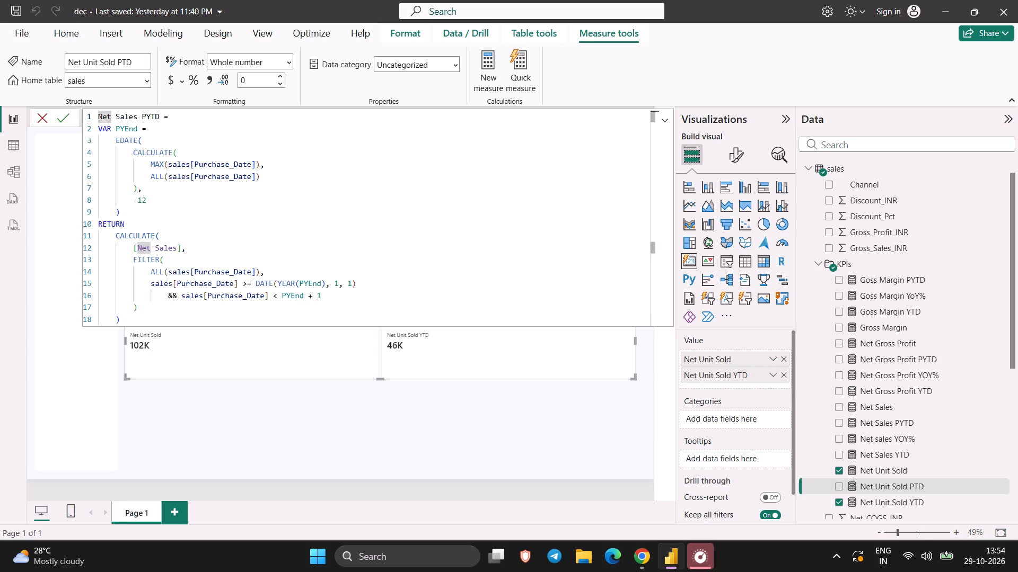
pyautogui.press('Right')
pyautogui.press('space')
pyautogui.write('Unir')
pyautogui.press('BackSpace')
pyautogui.press('t')
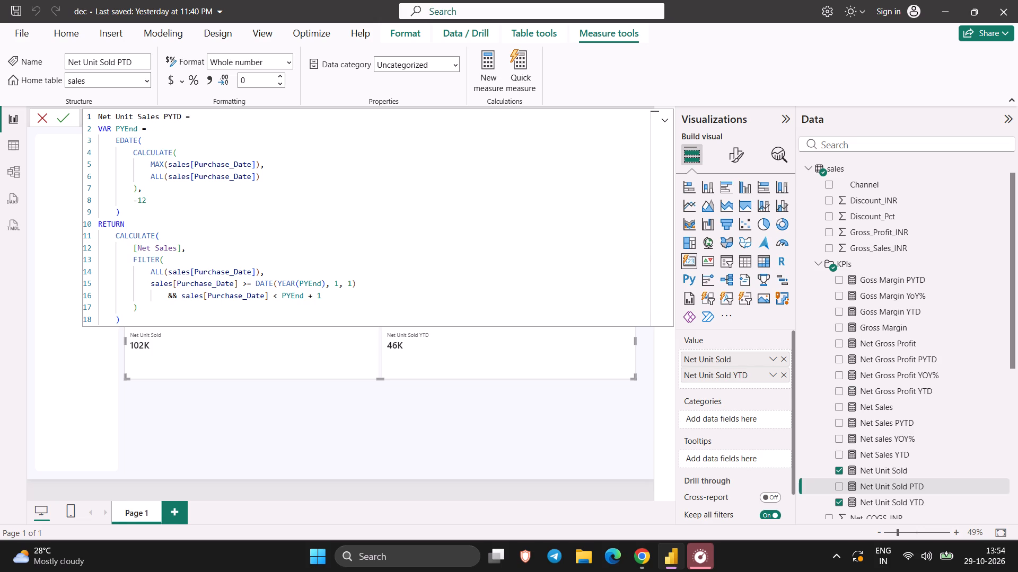
pyautogui.press('Right')
pyautogui.press('Right')
pyautogui.press('Right')
pyautogui.press('Right')
pyautogui.press('Right')
pyautogui.press('Right')
pyautogui.press('BackSpace')
pyautogui.press('BackSpace')
pyautogui.press('BackSpace')
pyautogui.press('BackSpace')
pyautogui.write('old')
# Replace the [Net Sales] reference inside the RETURN section's CALCULATE with the [Net Unit Sold] measure.
pyautogui.click(253, 177)
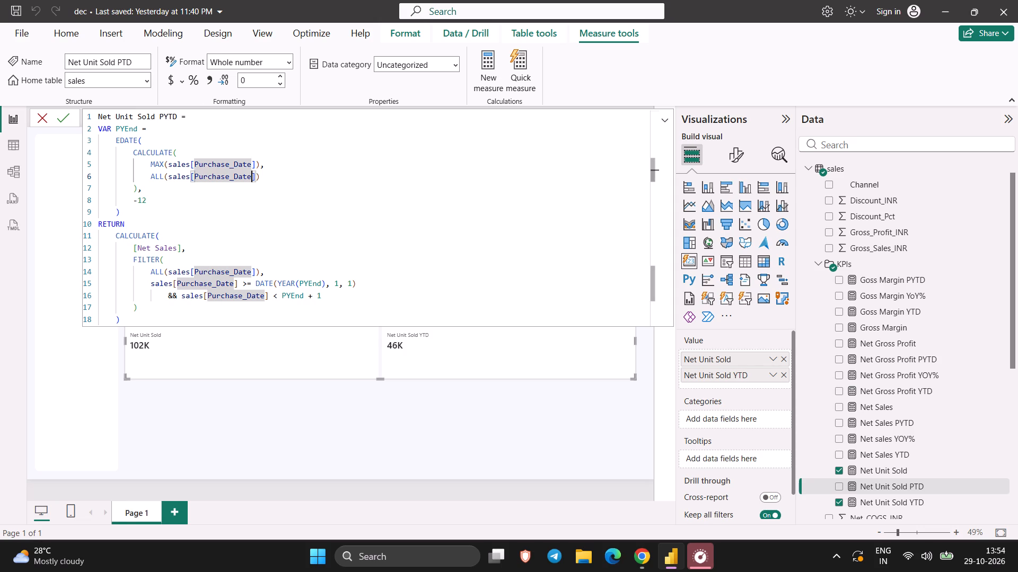
pyautogui.click(253, 177)
pyautogui.click(179, 247)
pyautogui.press('BackSpace')
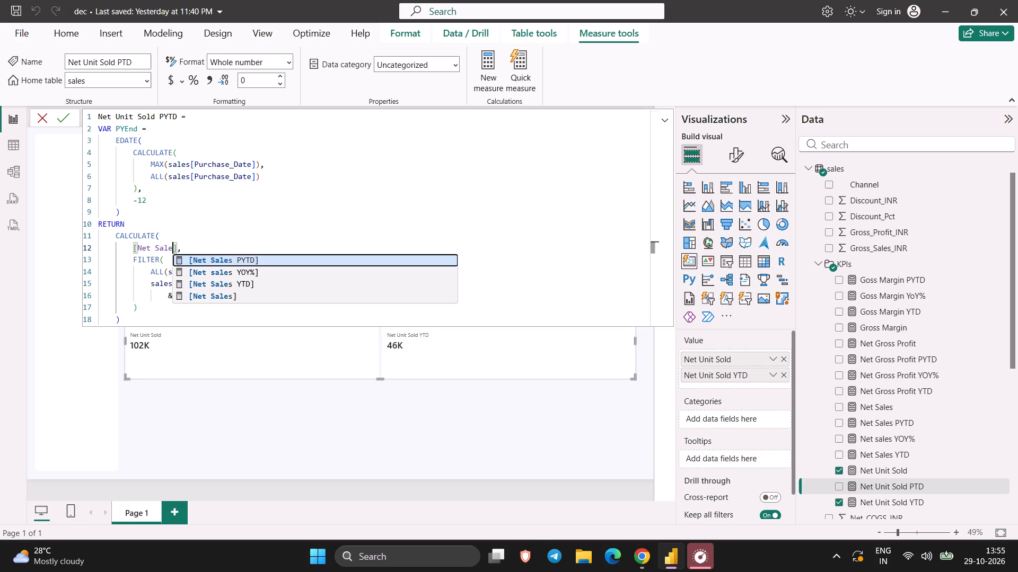
pyautogui.press('BackSpace')
pyautogui.press('BackSpace')
pyautogui.press('BackSpace')
pyautogui.press('BackSpace')
pyautogui.press('BackSpace')
pyautogui.press('space')
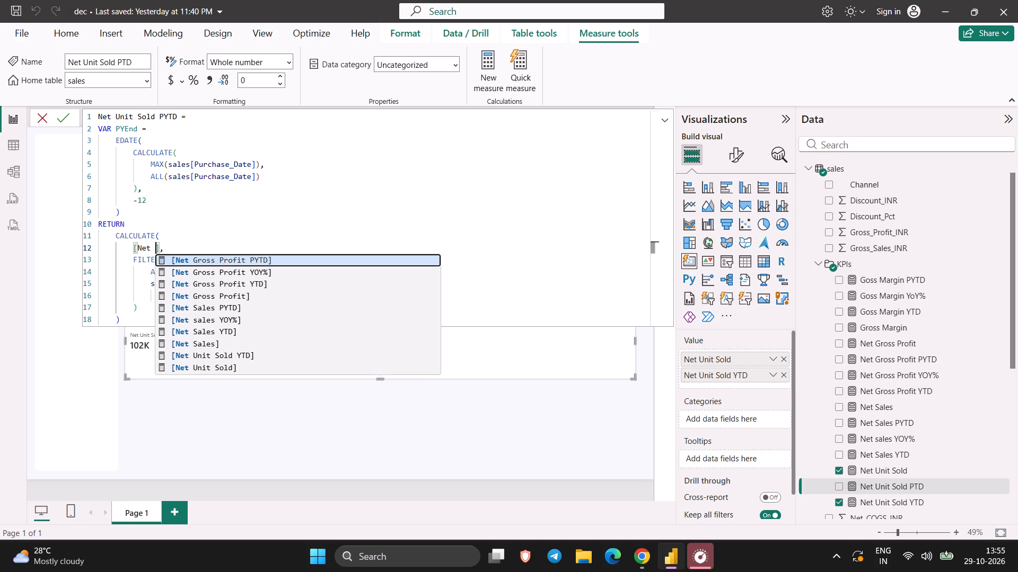
pyautogui.write('un')
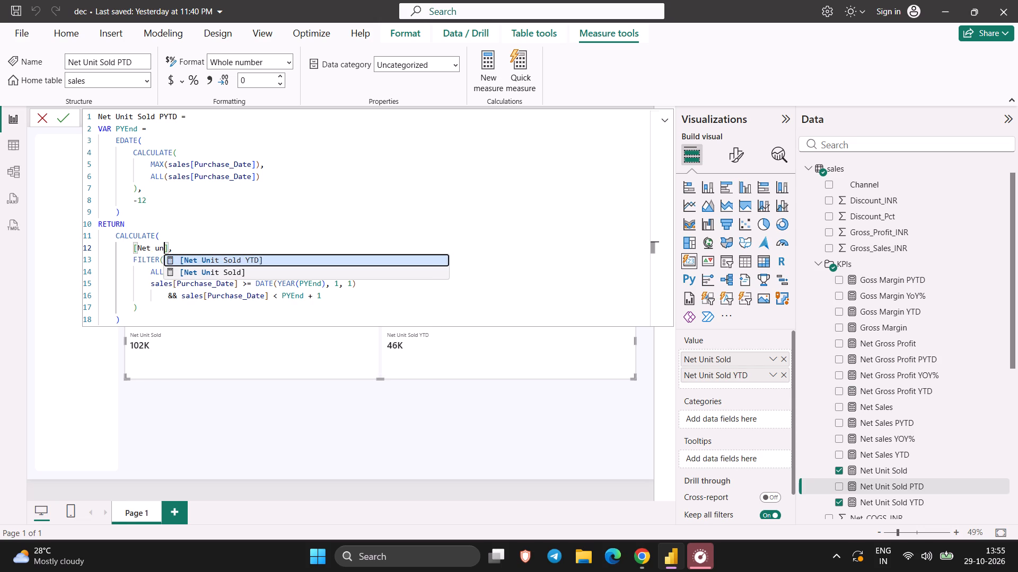
pyautogui.press('Down')
pyautogui.press('Return')
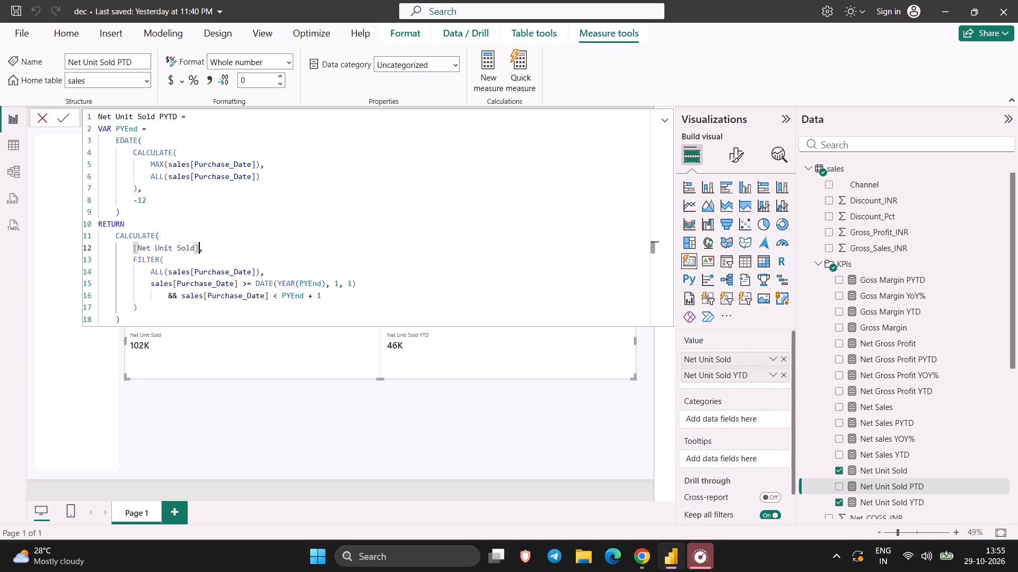
# Switch to the YouTube tutorial in Chrome and check its finished Net Units Sold PYTD formula and the action that follows.
pyautogui.click(638, 567)
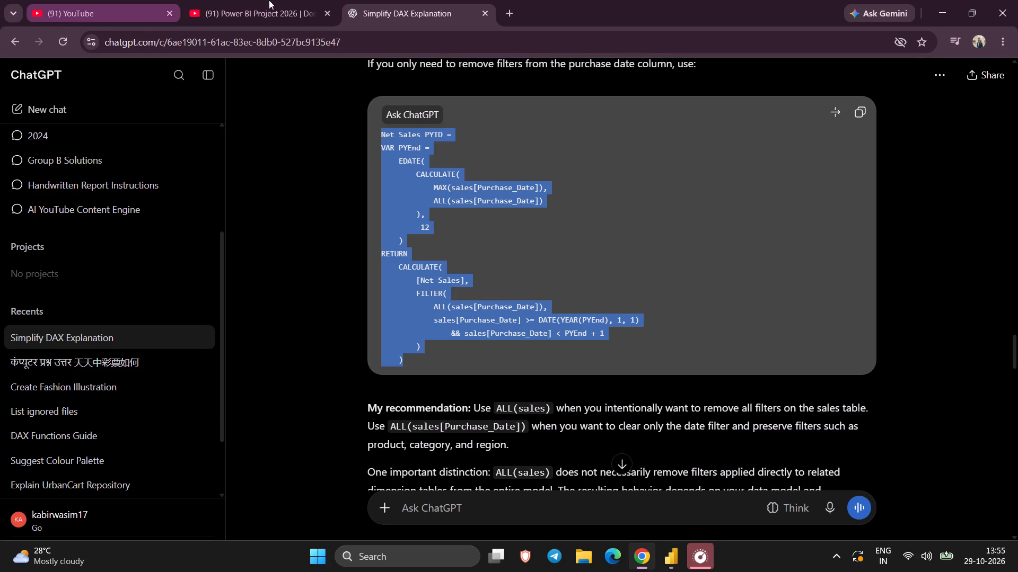
pyautogui.click(269, 0)
pyautogui.click(382, 263)
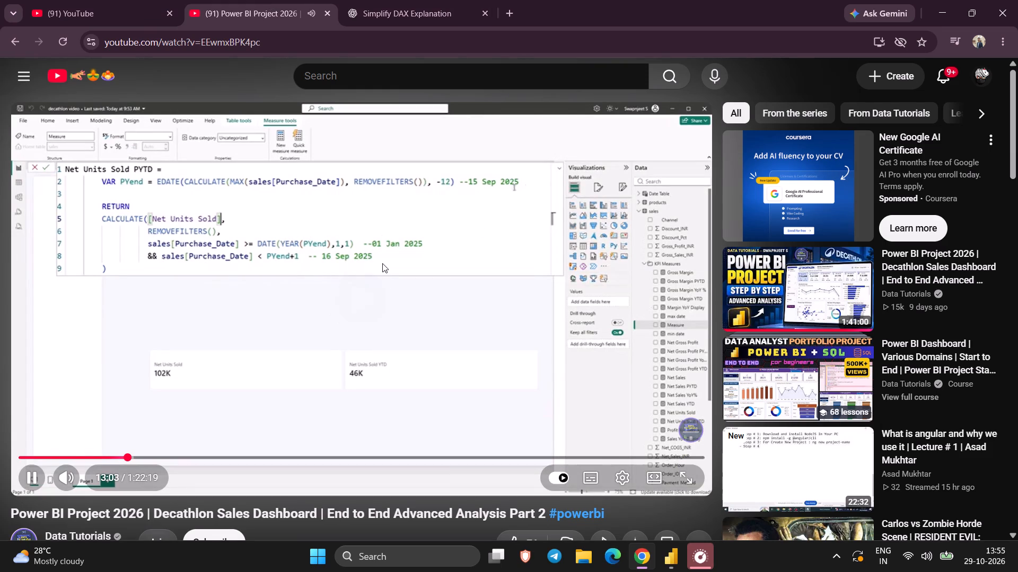
pyautogui.press('space')
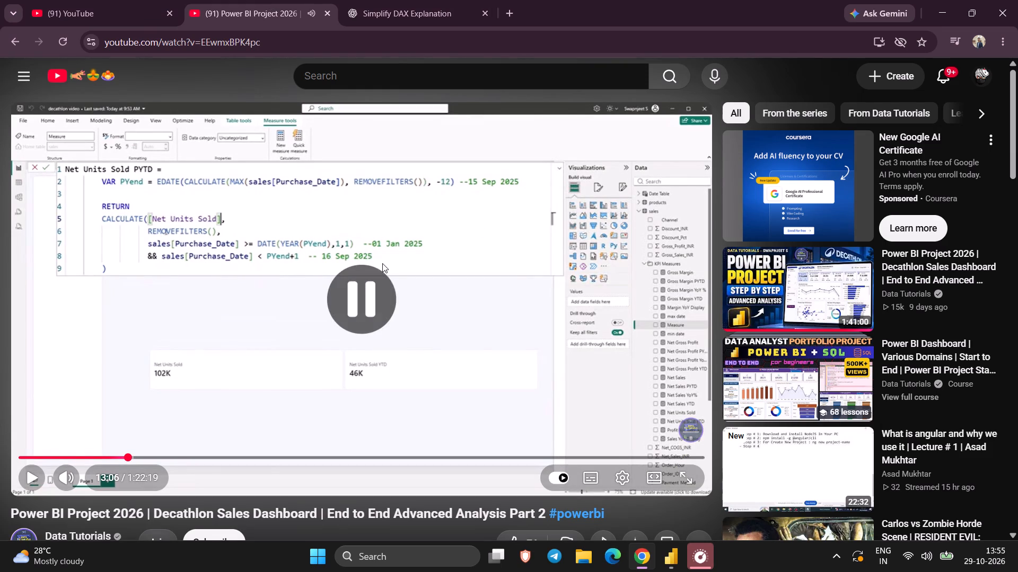
pyautogui.press('space')
pyautogui.press('space')
pyautogui.press('space')
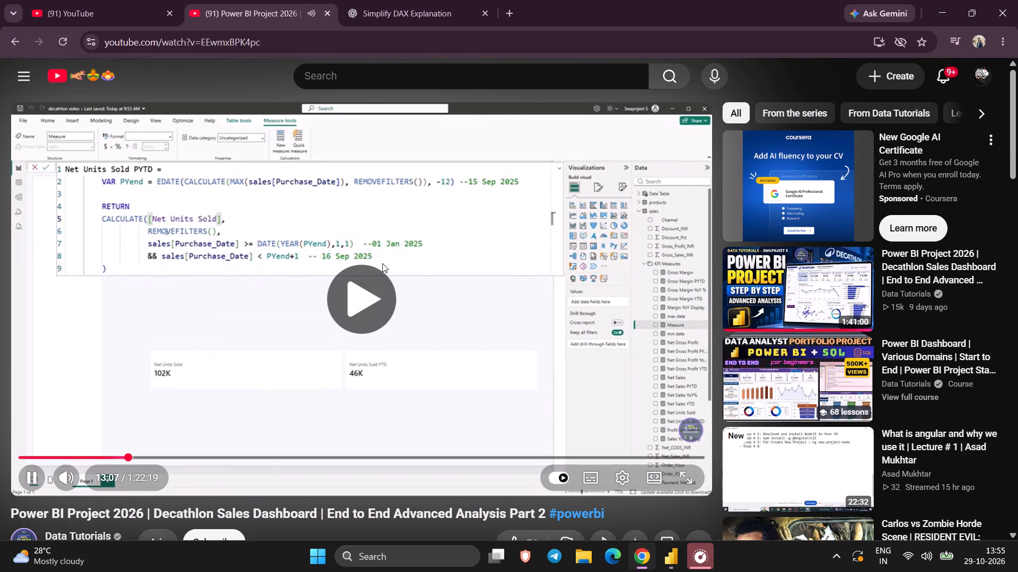
pyautogui.press('space')
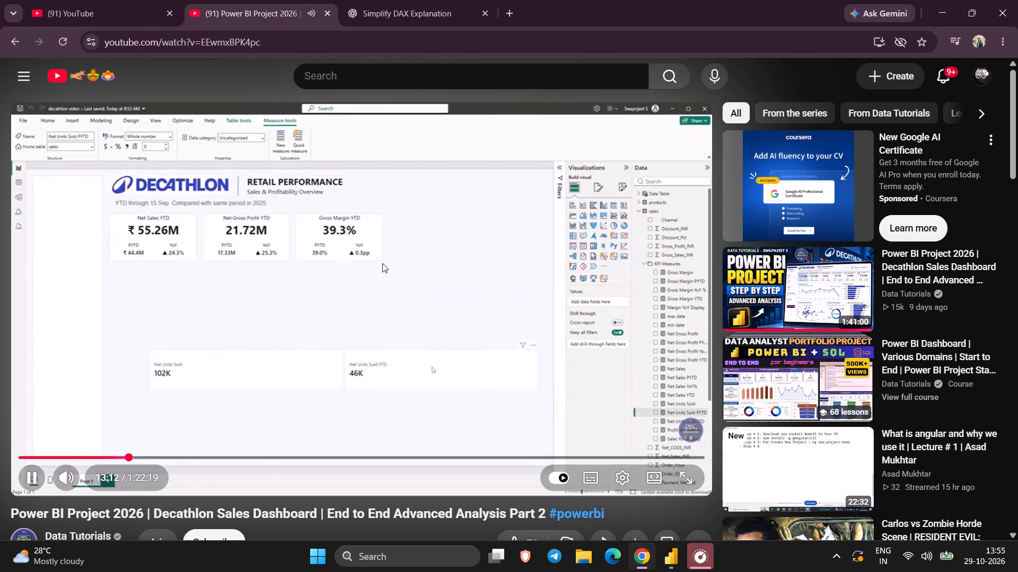
# Return to Power BI, commit the Net Unit Sold PYTD measure and add it to the Net Unit Sold card visual.
pyautogui.click(666, 564)
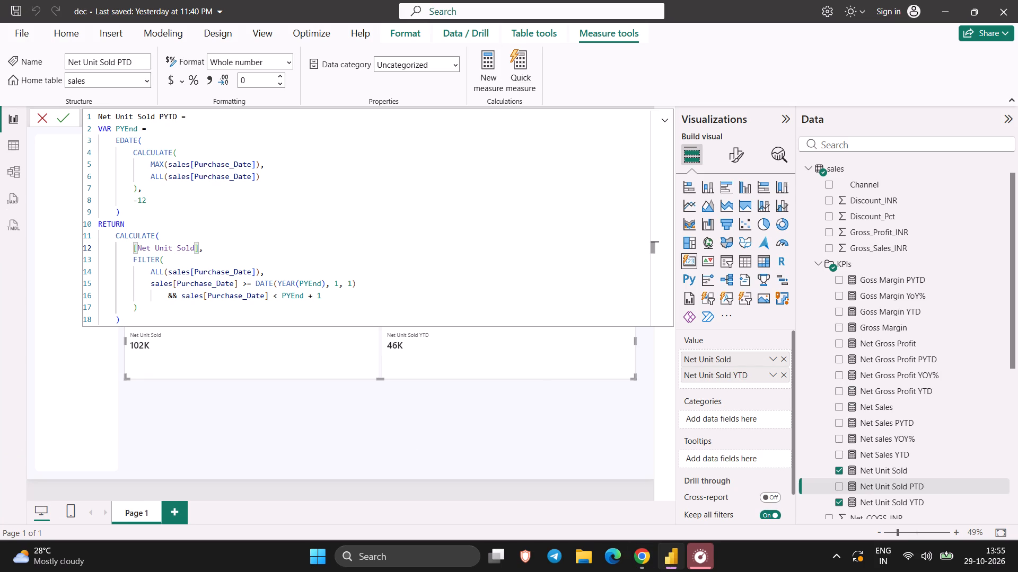
pyautogui.click(65, 119)
pyautogui.click(838, 486)
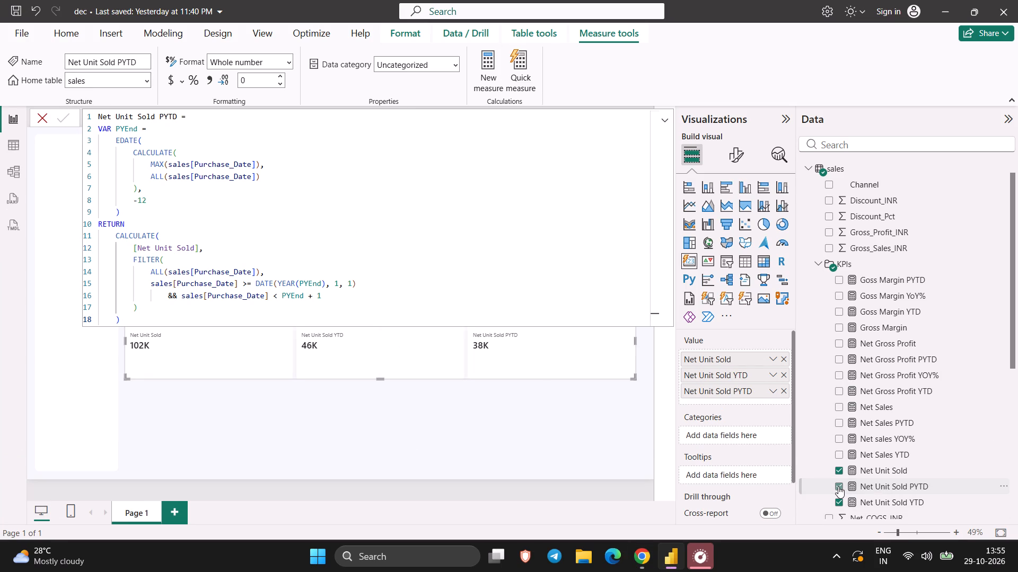
pyautogui.click(653, 439)
# Switch to the Chrome tutorial and watch how the Net Units YoY% measure is written with DIVIDE.
pyautogui.click(650, 564)
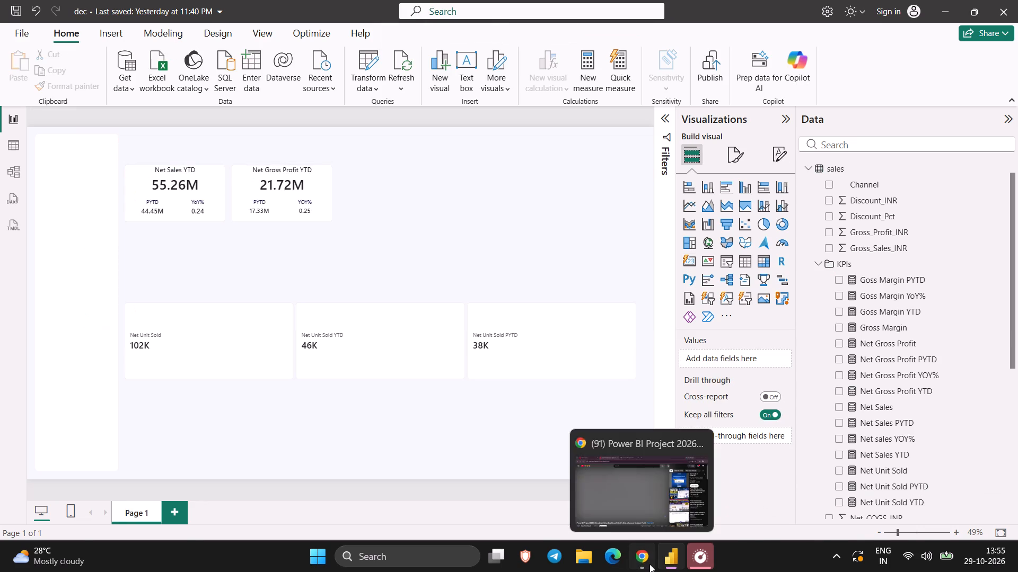
pyautogui.press('space')
pyautogui.press('Right')
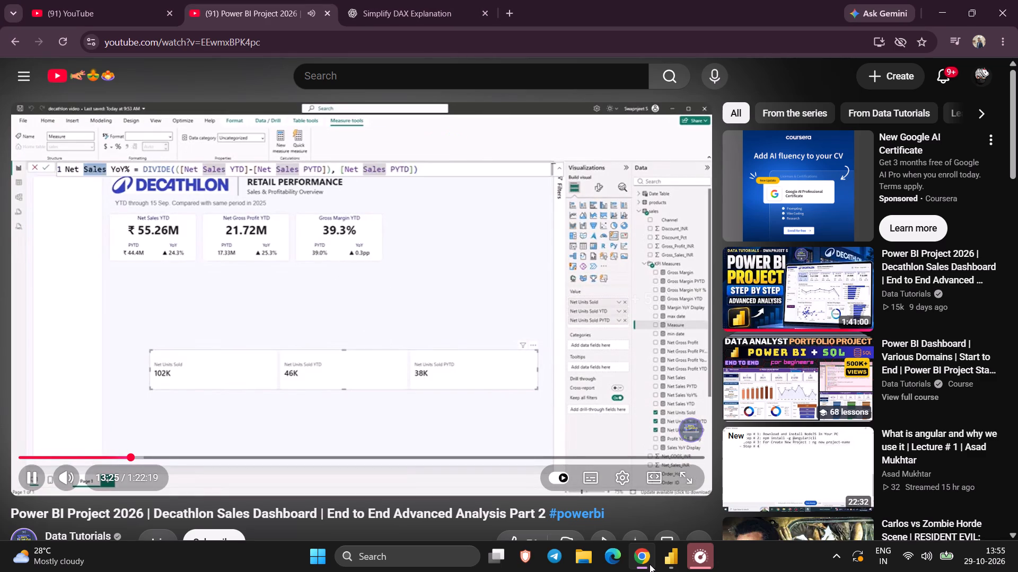
pyautogui.press('space')
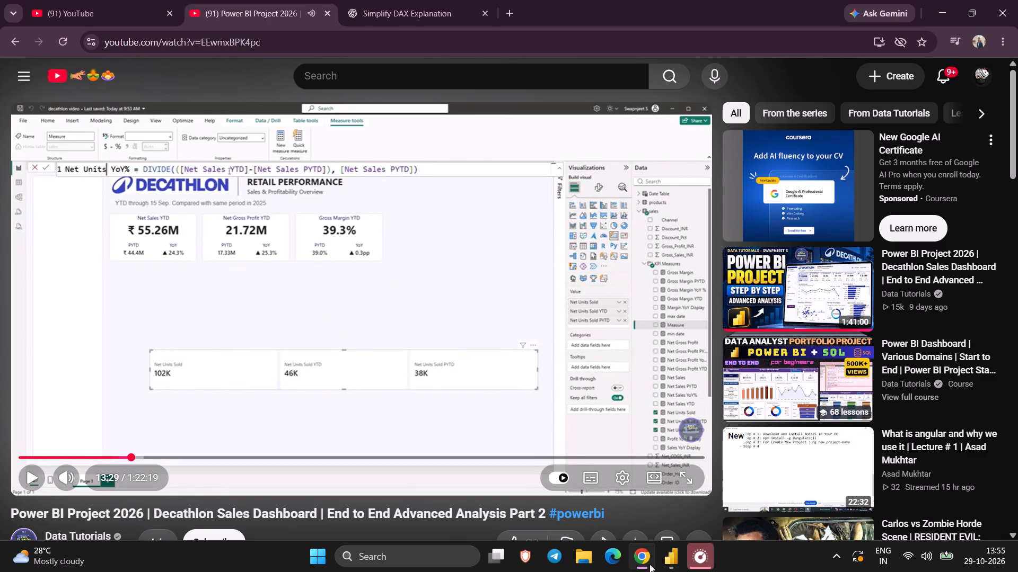
pyautogui.press('space')
pyautogui.press('space')
pyautogui.press('space')
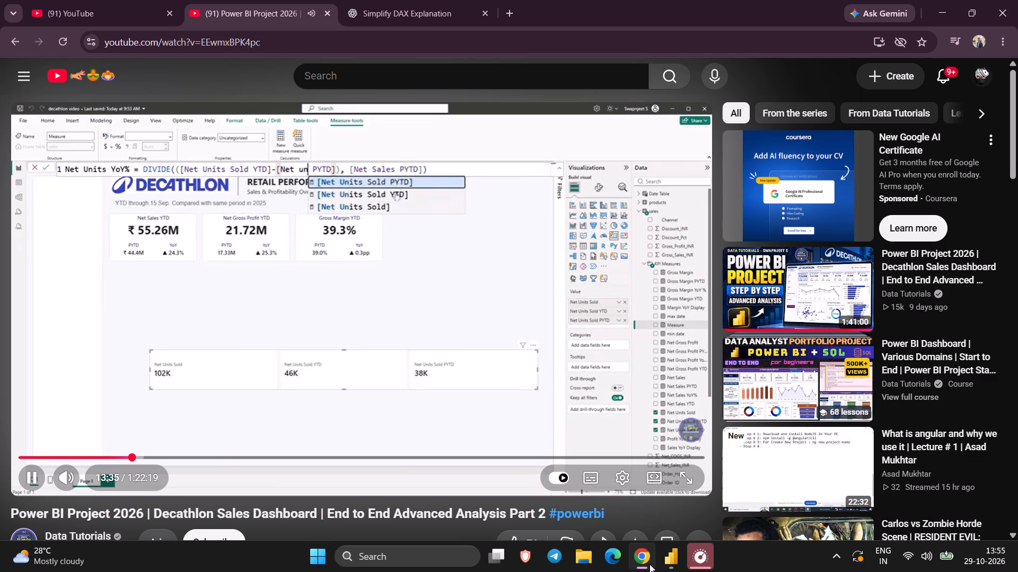
pyautogui.press('space')
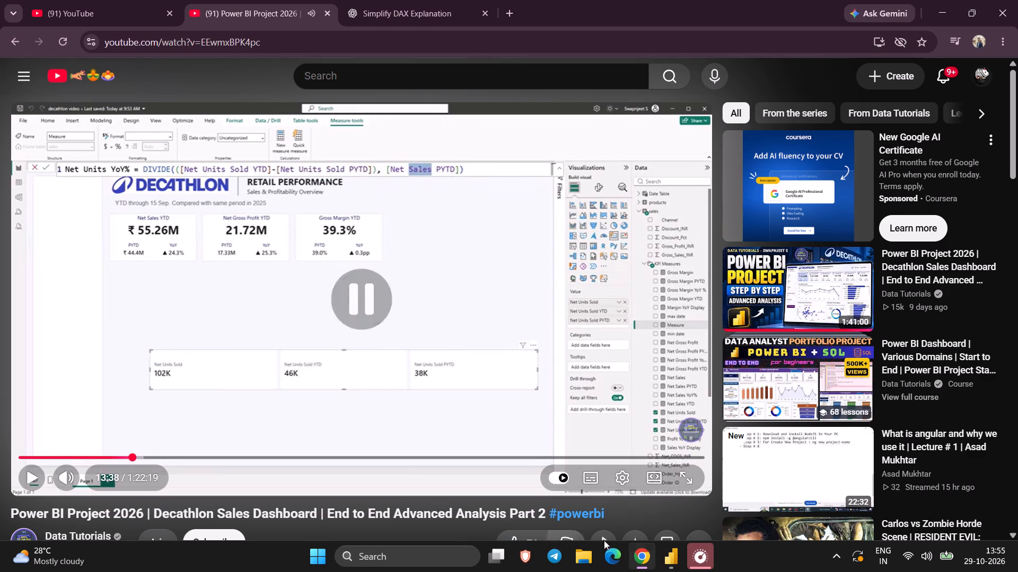
# Return to Power BI and start a new measure in the sales table's KPIs folder, named NEt Unit Sold YoY%.
pyautogui.click(677, 557)
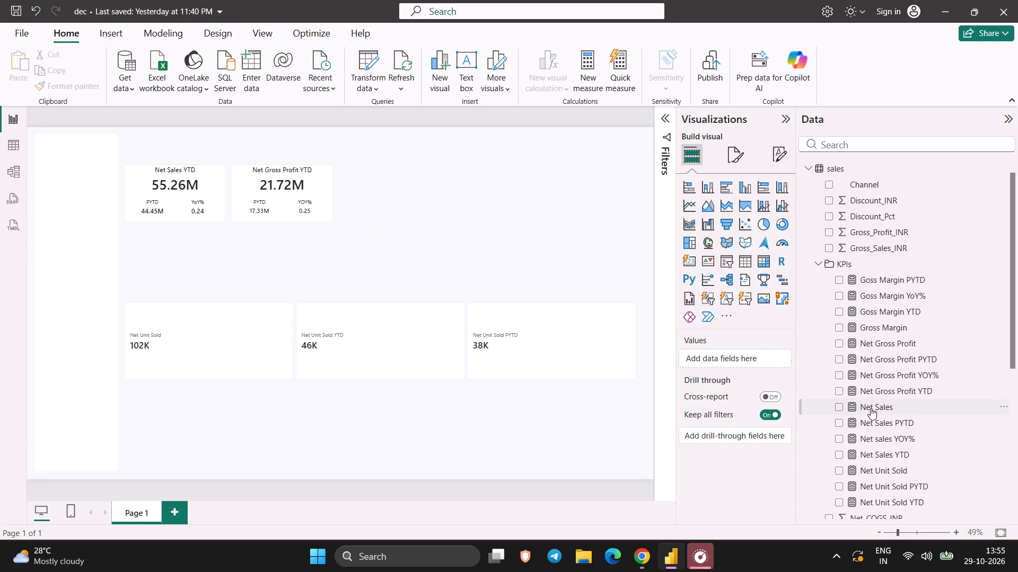
pyautogui.scroll(-2, 871, 408)
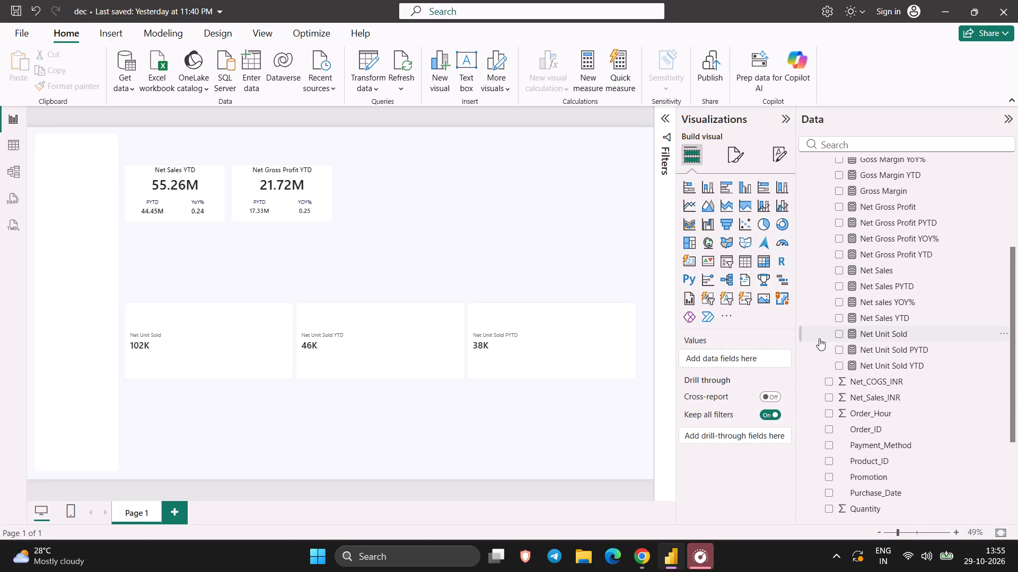
pyautogui.click(538, 332)
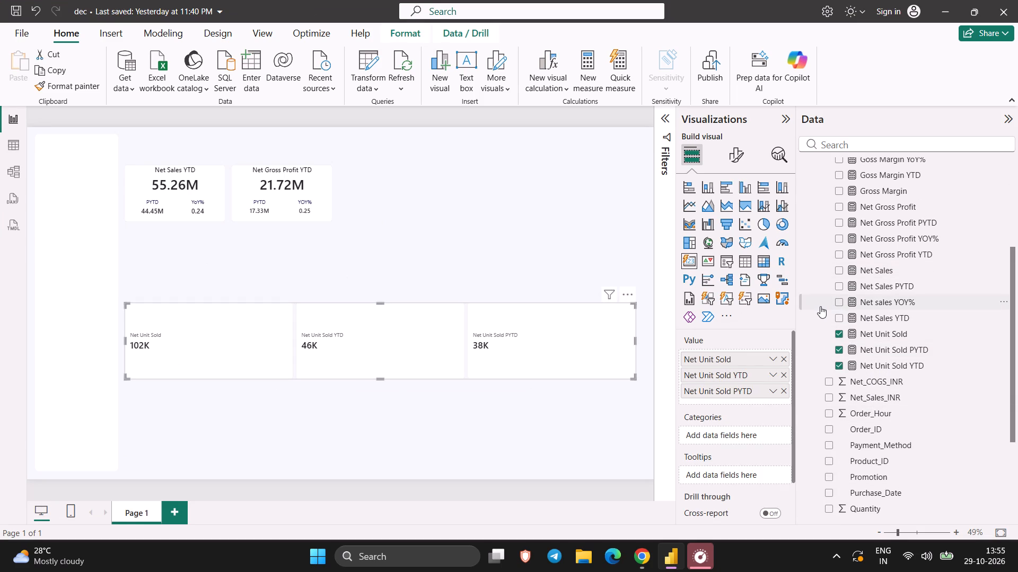
pyautogui.rightClick(820, 306)
pyautogui.click(847, 351)
pyautogui.write('NEt Unit s')
pyautogui.press('BackSpace')
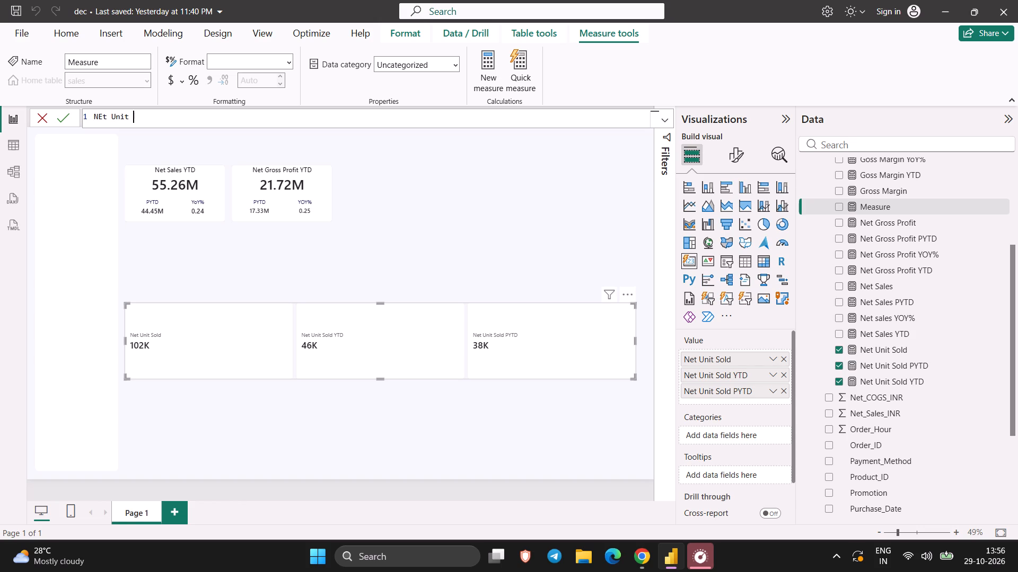
pyautogui.write('So')
pyautogui.write('ld')
pyautogui.press('space')
pyautogui.write('Yoy')
pyautogui.press('BackSpace')
pyautogui.write('Y&')
pyautogui.press('BackSpace')
pyautogui.hotkey('shift', '%')
pyautogui.press('space')
pyautogui.write('=')
pyautogui.press('space')
# Begin the measure's expression with the DIVIDE function and open a measure reference for its numerator.
pyautogui.write('di')
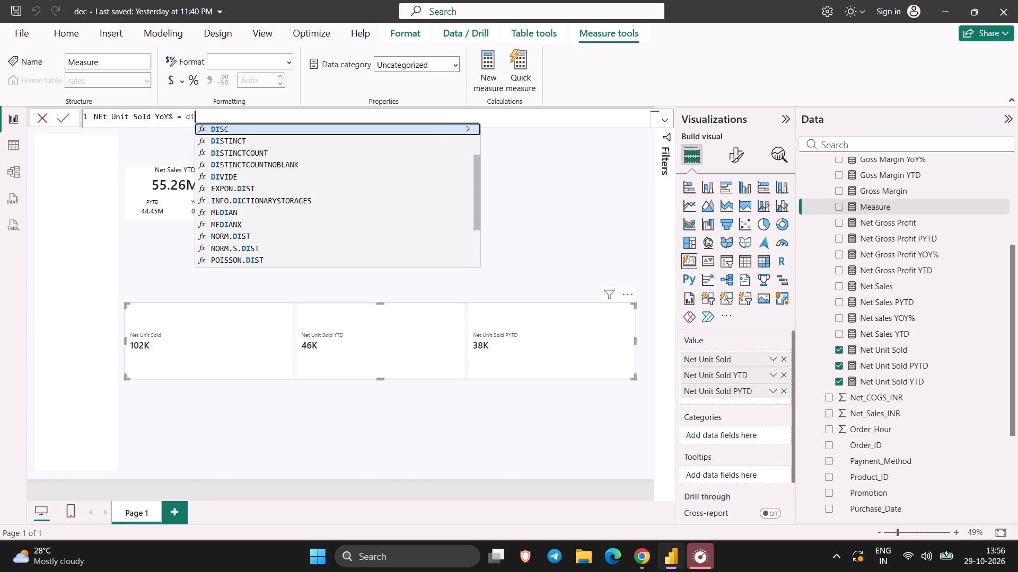
pyautogui.press('c')
pyautogui.press('BackSpace')
pyautogui.press('x')
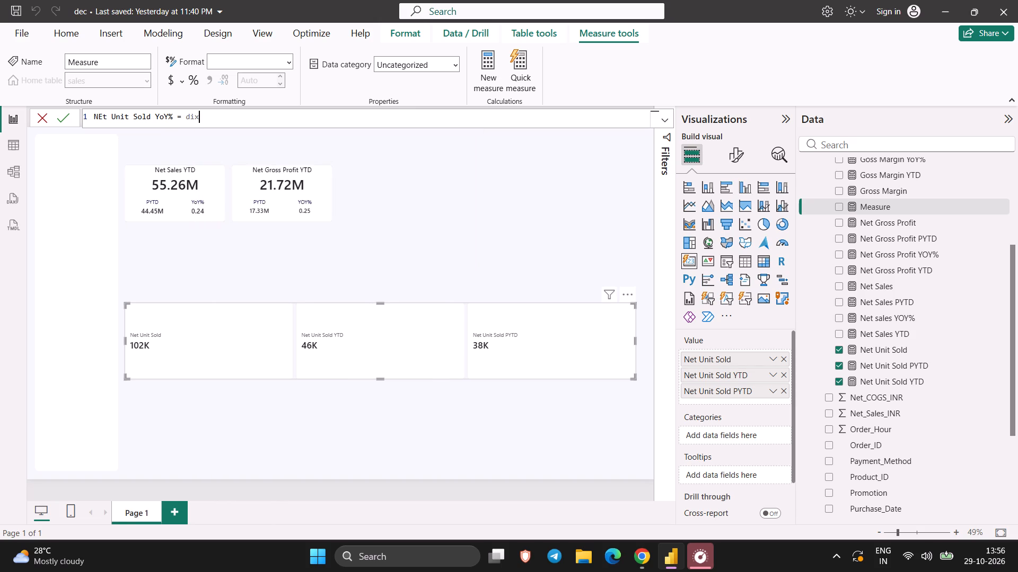
pyautogui.press('BackSpace')
pyautogui.write('viv')
pyautogui.press('BackSpace')
pyautogui.press('Return')
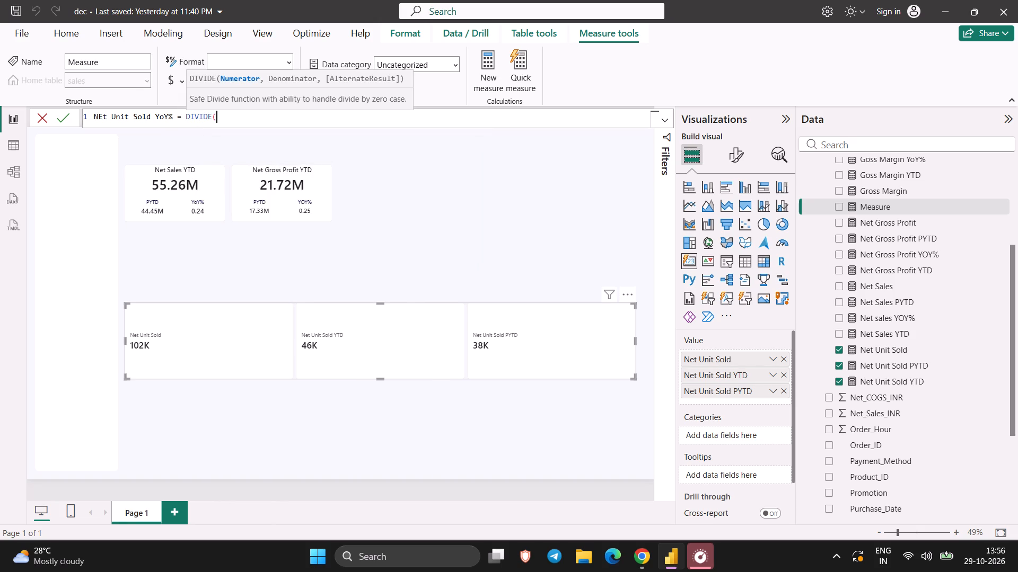
pyautogui.press('[')
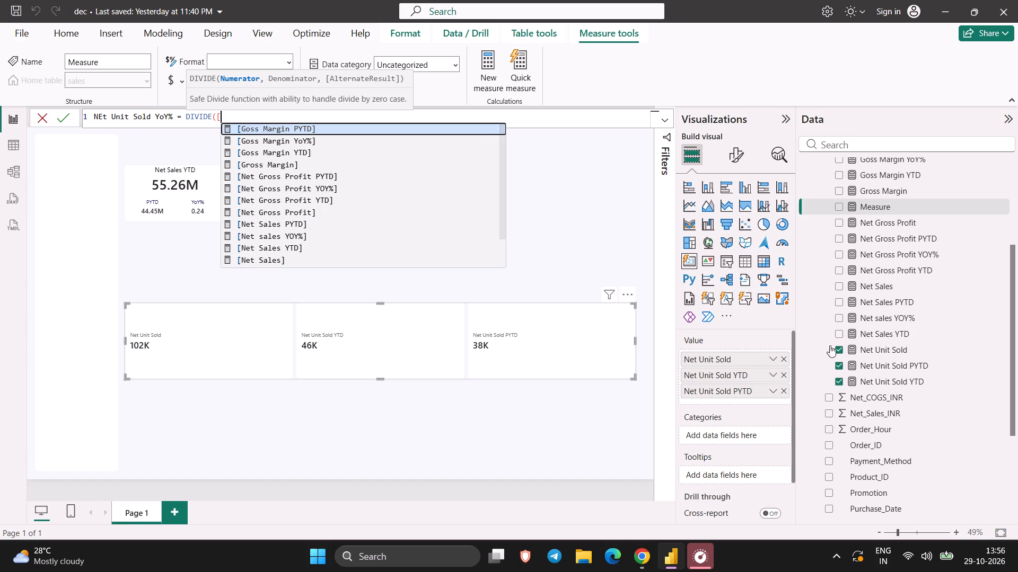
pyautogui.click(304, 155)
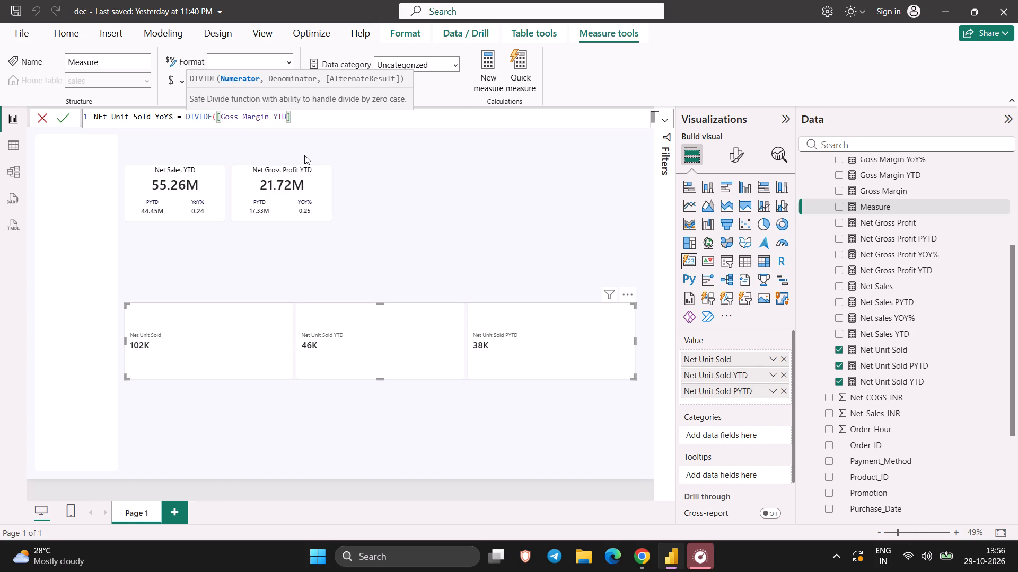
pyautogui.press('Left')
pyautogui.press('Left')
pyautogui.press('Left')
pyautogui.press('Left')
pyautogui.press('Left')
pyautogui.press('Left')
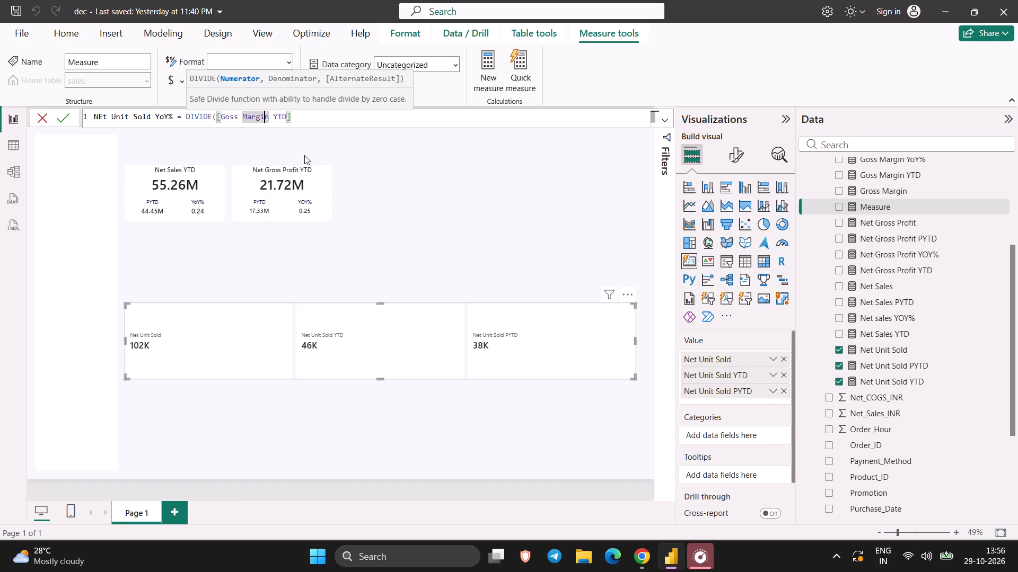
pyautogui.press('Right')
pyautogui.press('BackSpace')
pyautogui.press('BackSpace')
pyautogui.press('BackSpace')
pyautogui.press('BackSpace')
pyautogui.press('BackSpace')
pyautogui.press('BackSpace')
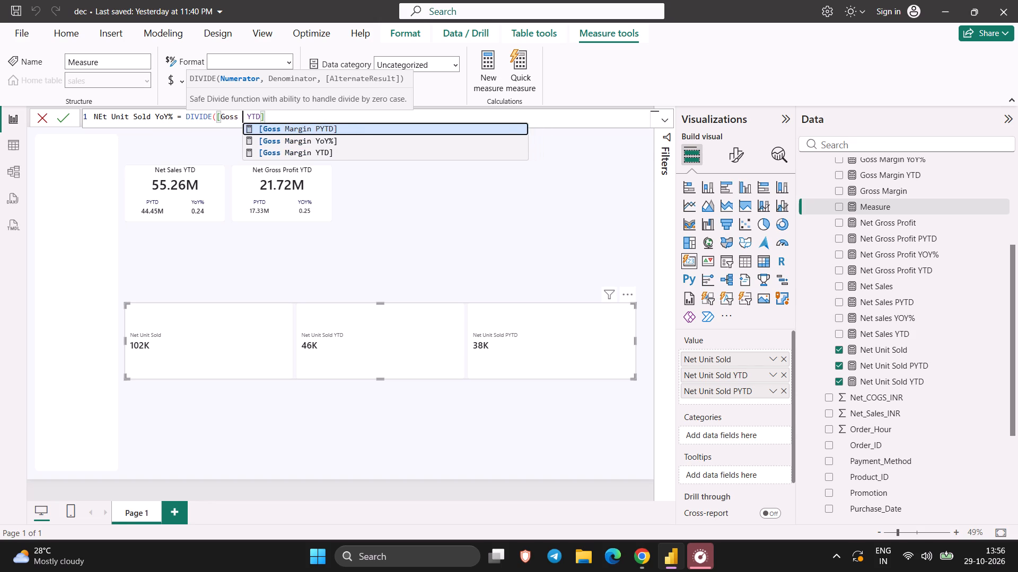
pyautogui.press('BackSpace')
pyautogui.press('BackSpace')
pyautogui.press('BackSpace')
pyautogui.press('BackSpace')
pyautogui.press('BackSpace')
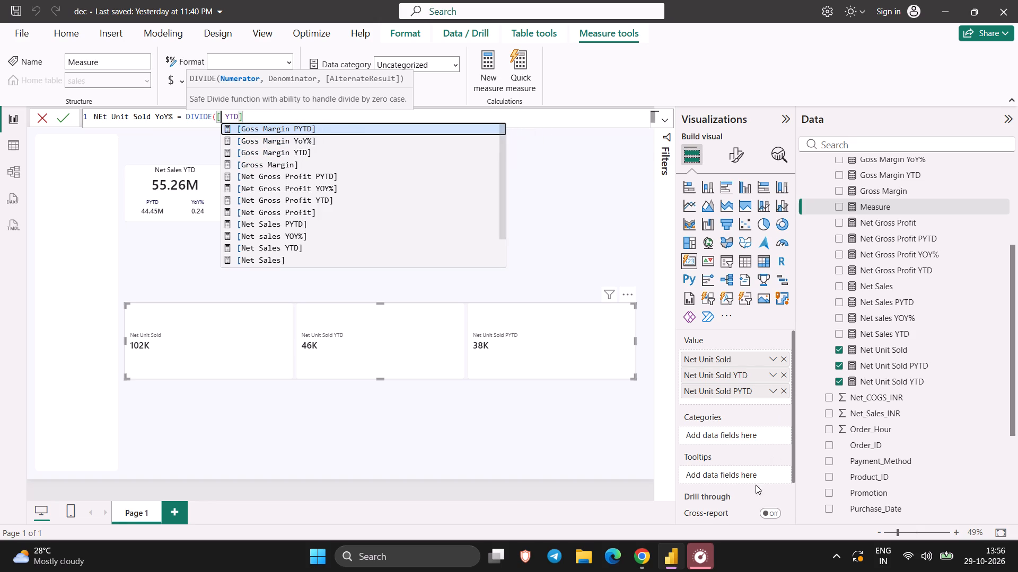
# Recheck the tutorial formula in Chrome, and back in Power BI write the DIVIDE numerator as [Net Unit Sold YTD] - [Net Unit Sold PYTD].
pyautogui.click(643, 563)
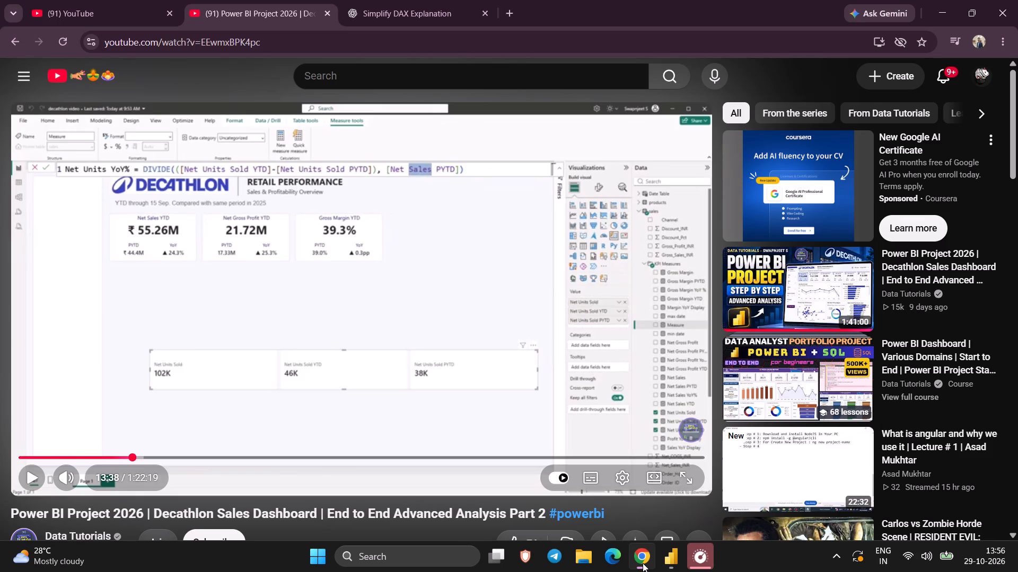
pyautogui.click(643, 563)
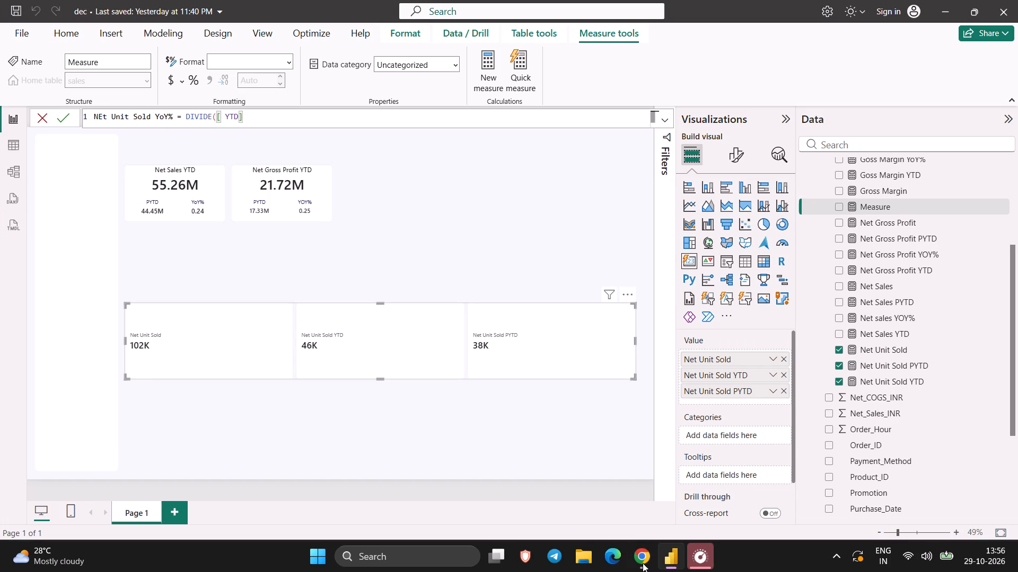
pyautogui.write('ne')
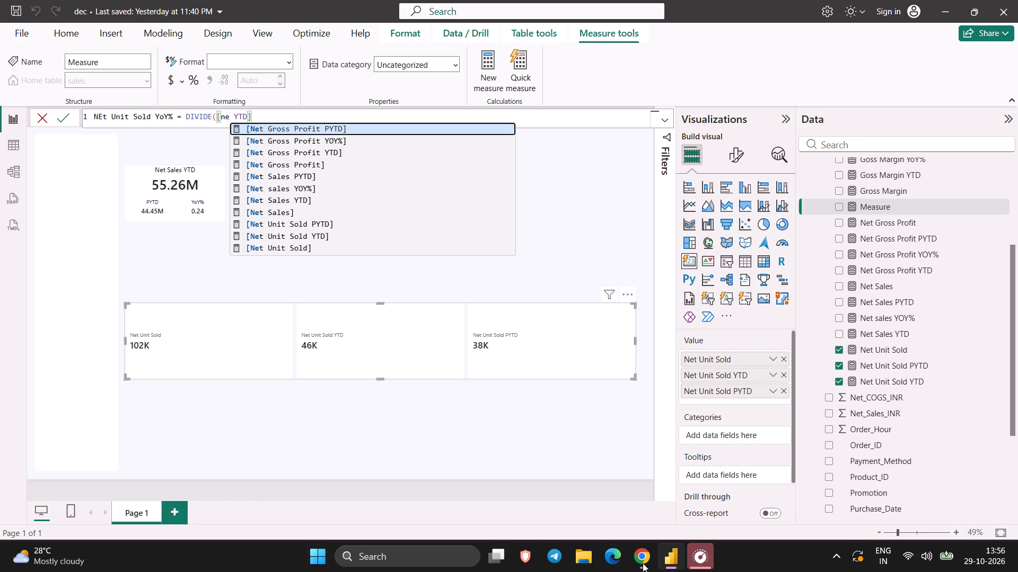
pyautogui.write('t u')
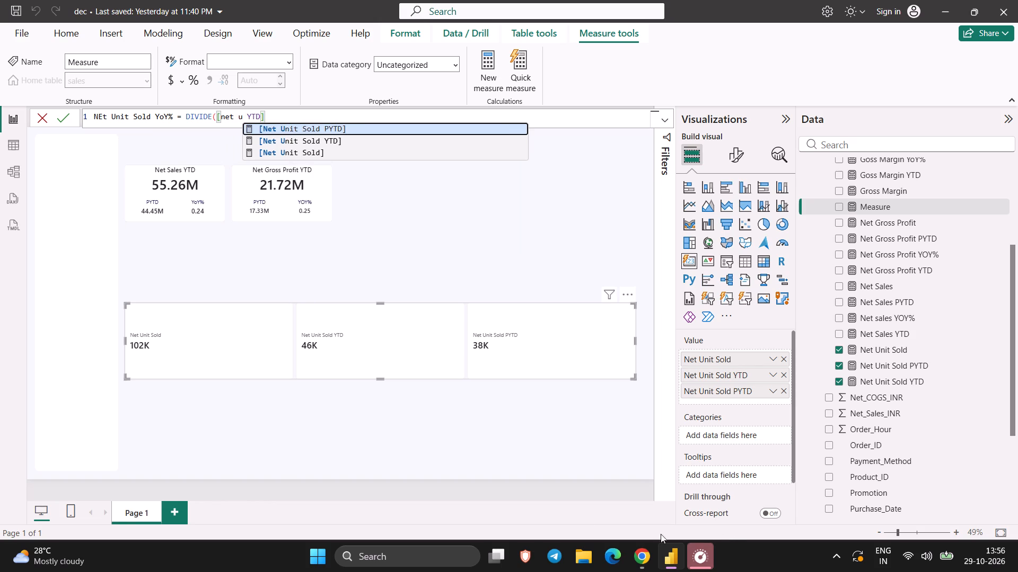
pyautogui.press('Down')
pyautogui.press('Return')
pyautogui.press('Right')
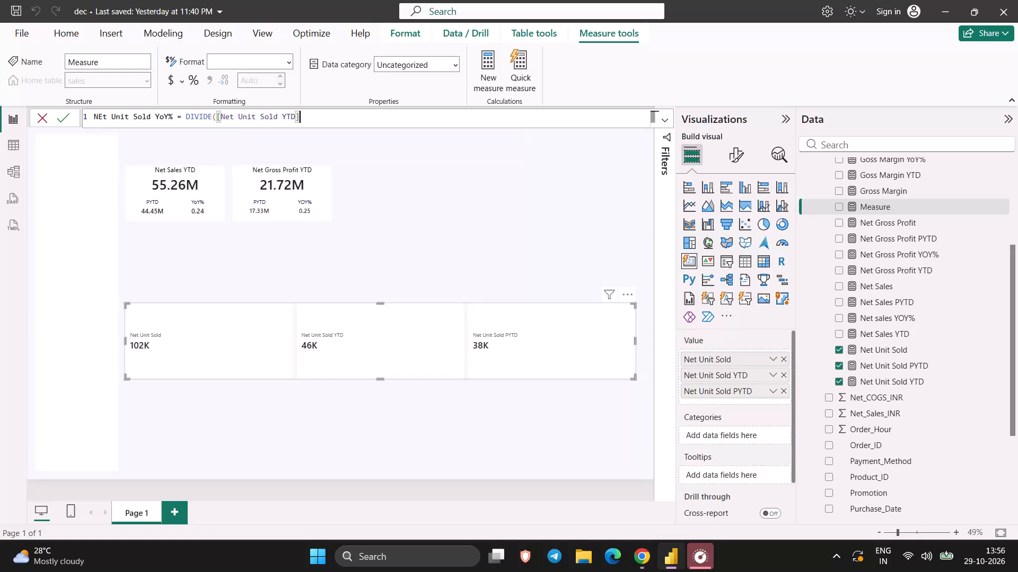
pyautogui.press('space')
pyautogui.write('-')
pyautogui.press('space')
pyautogui.press('[')
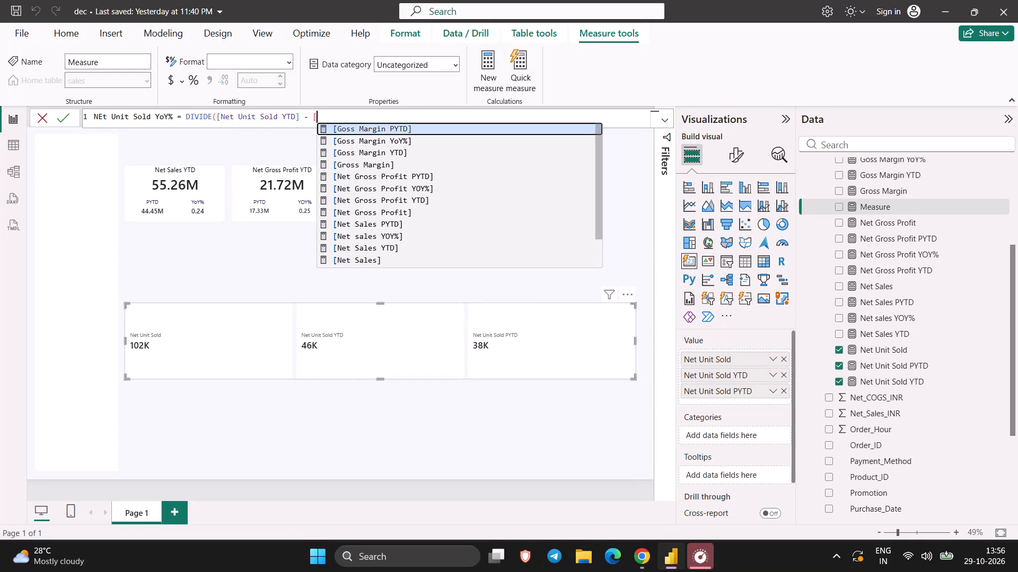
pyautogui.write('un')
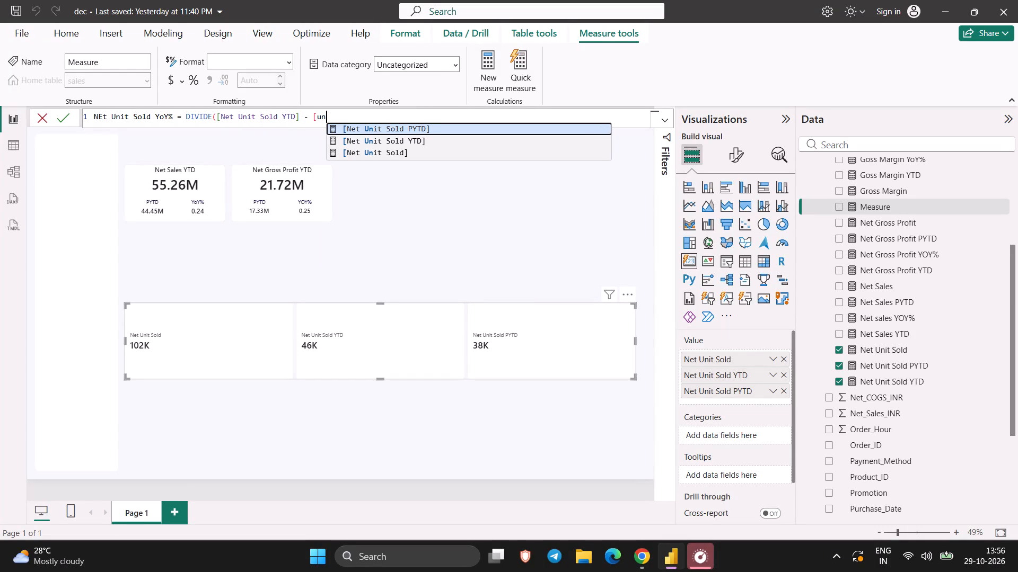
pyautogui.press('Return')
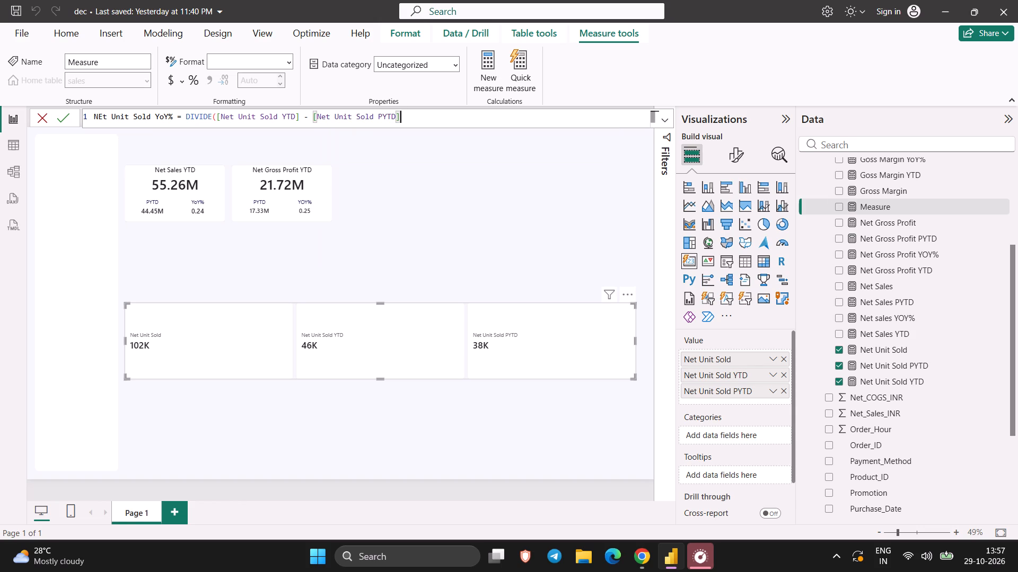
# Add [Net Unit Sold PYTD] as the DIVIDE denominator and close the function.
pyautogui.press(',')
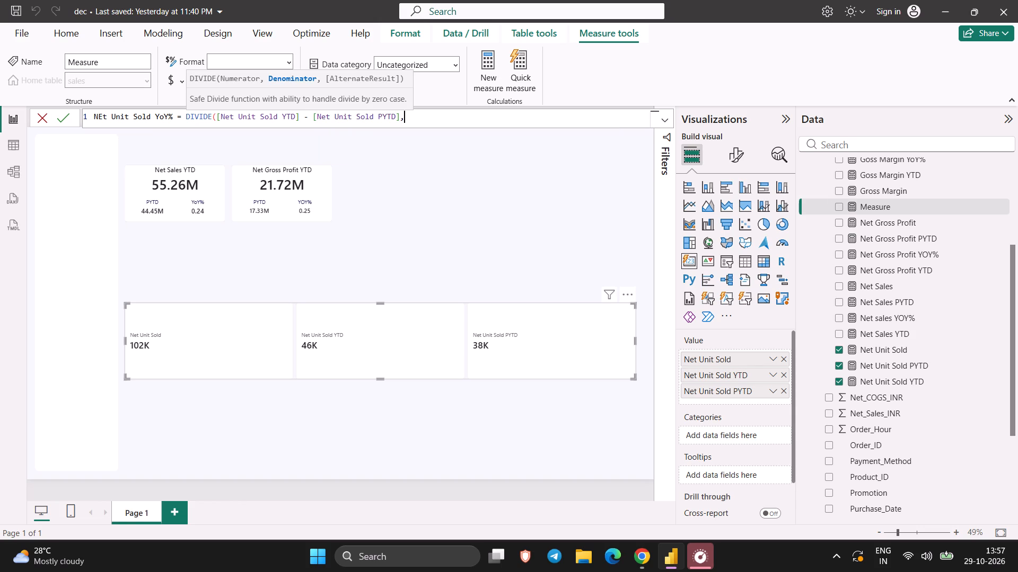
pyautogui.press('[')
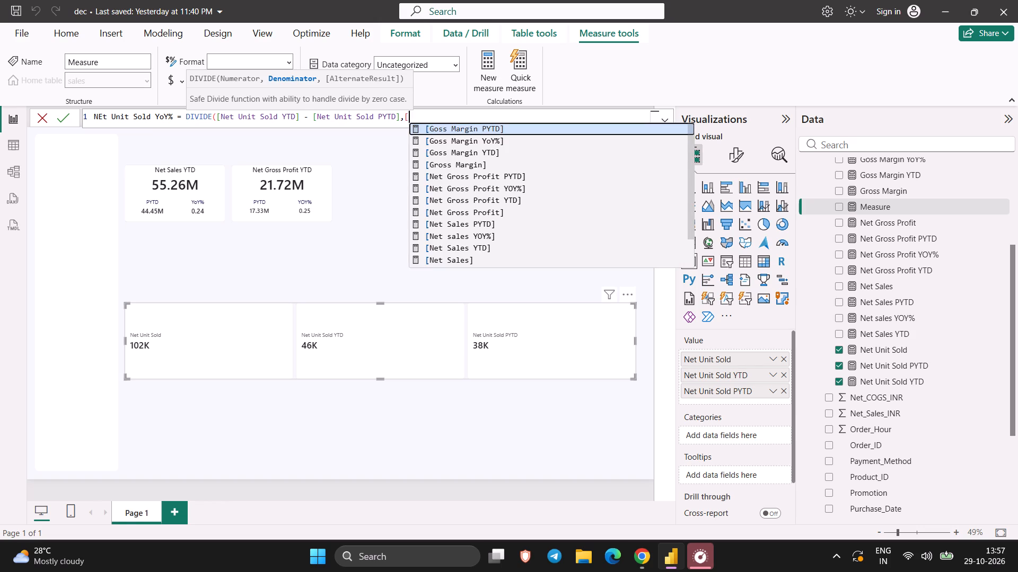
pyautogui.write('un')
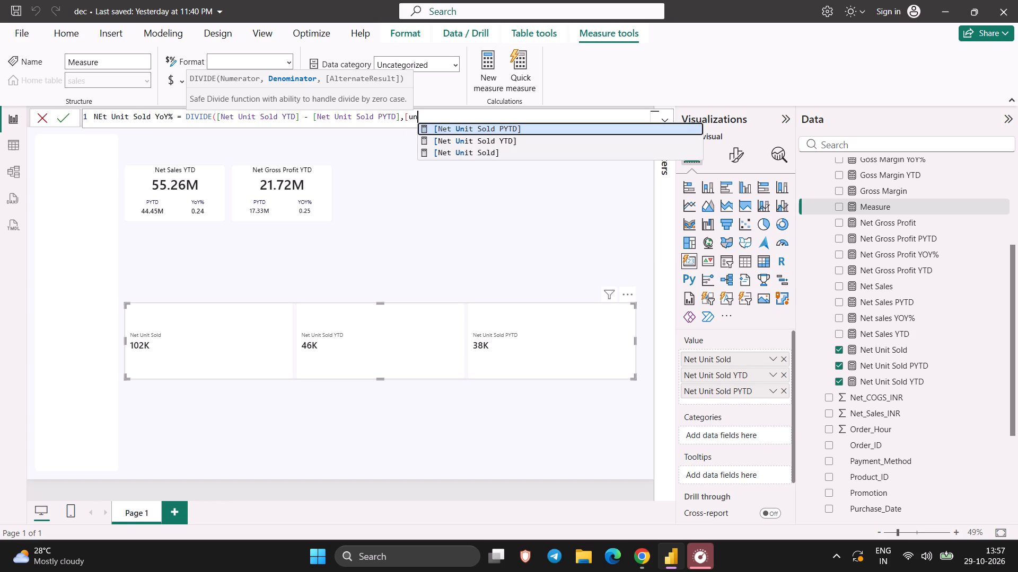
pyautogui.press('Return')
pyautogui.hotkey('shift', ')')
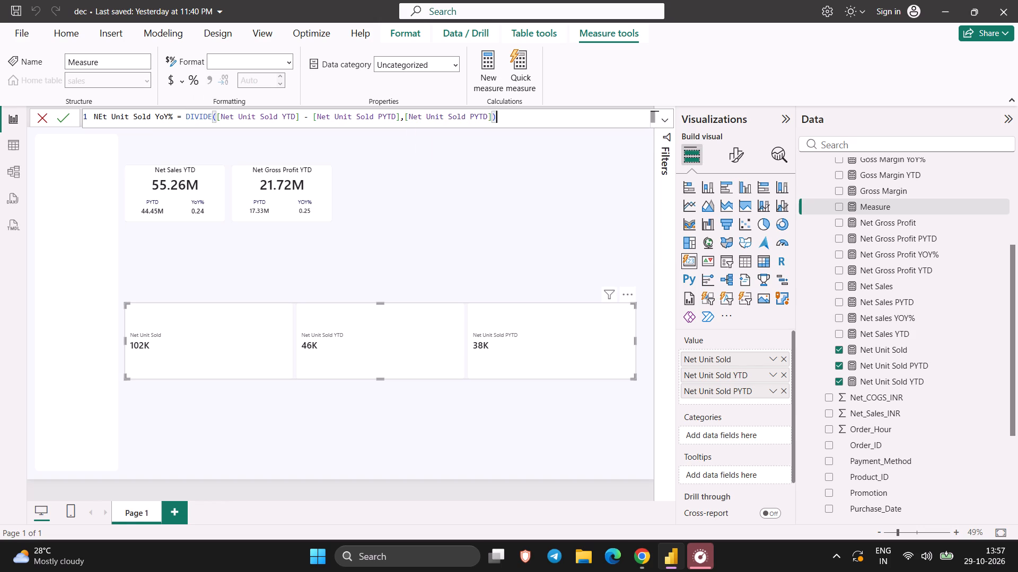
# Switch to the Chrome tutorial, play on to check its finished Net Units YoY% formula, and return to Power BI.
pyautogui.click(640, 558)
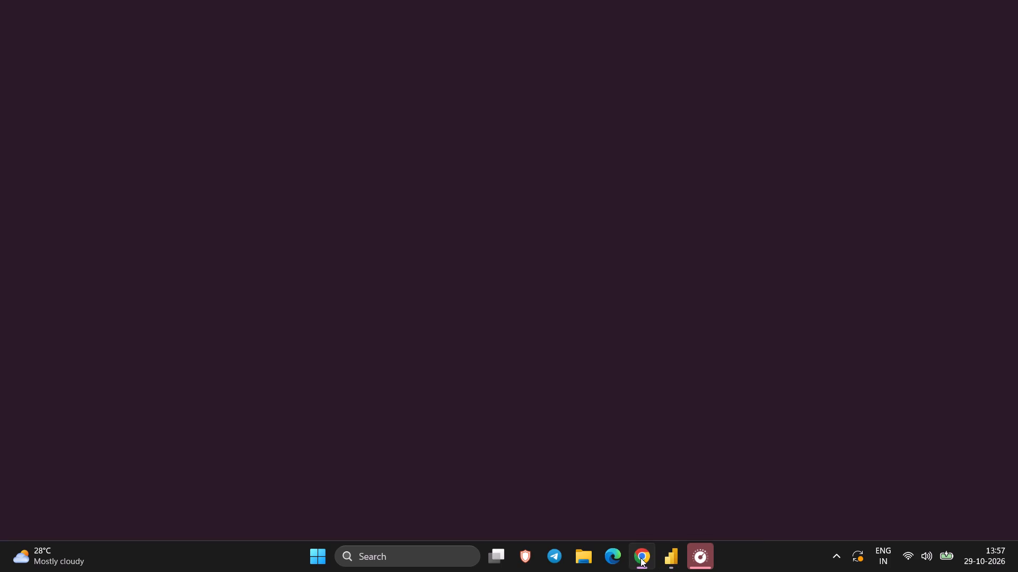
pyautogui.press('space')
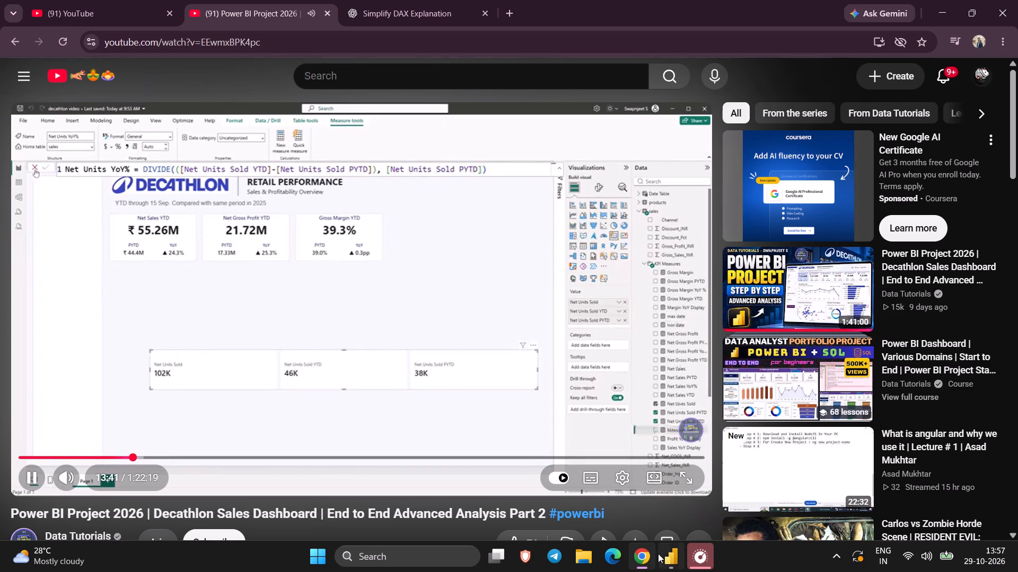
pyautogui.click(682, 566)
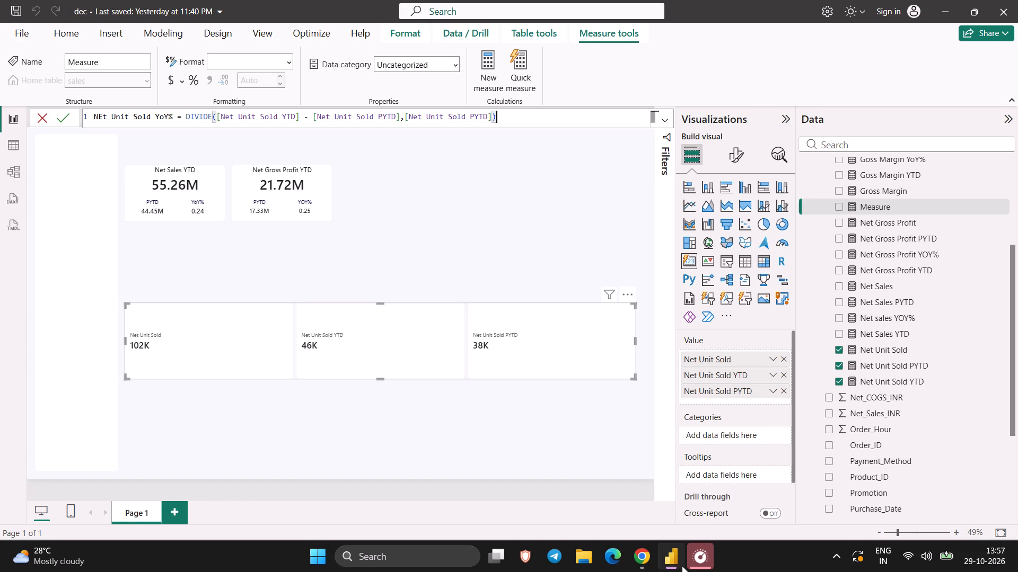
# Commit the Net Unit Sold YoY% measure and add it to the selected card visual beside Net Unit Sold PYTD.
pyautogui.press('Return')
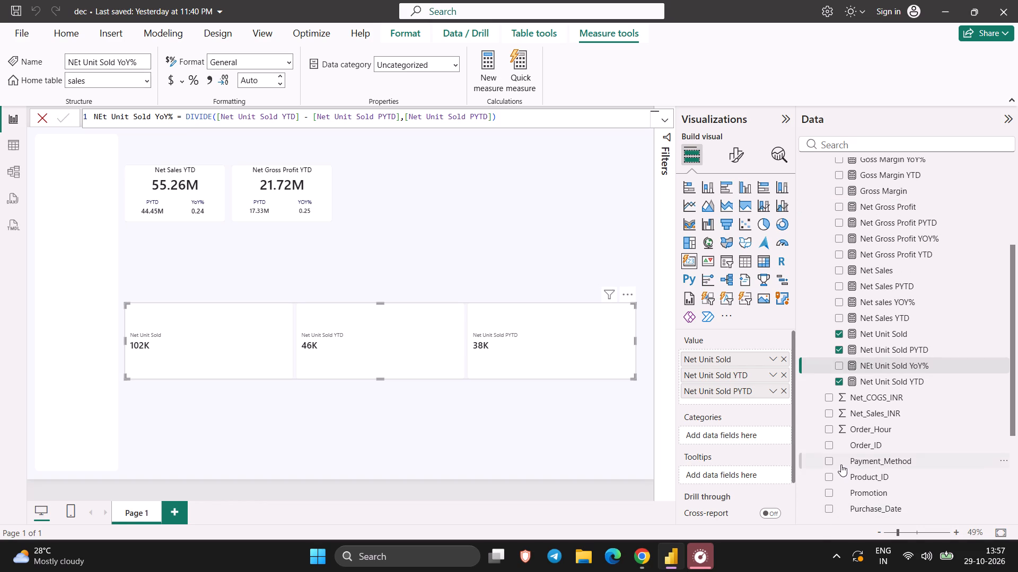
pyautogui.click(840, 363)
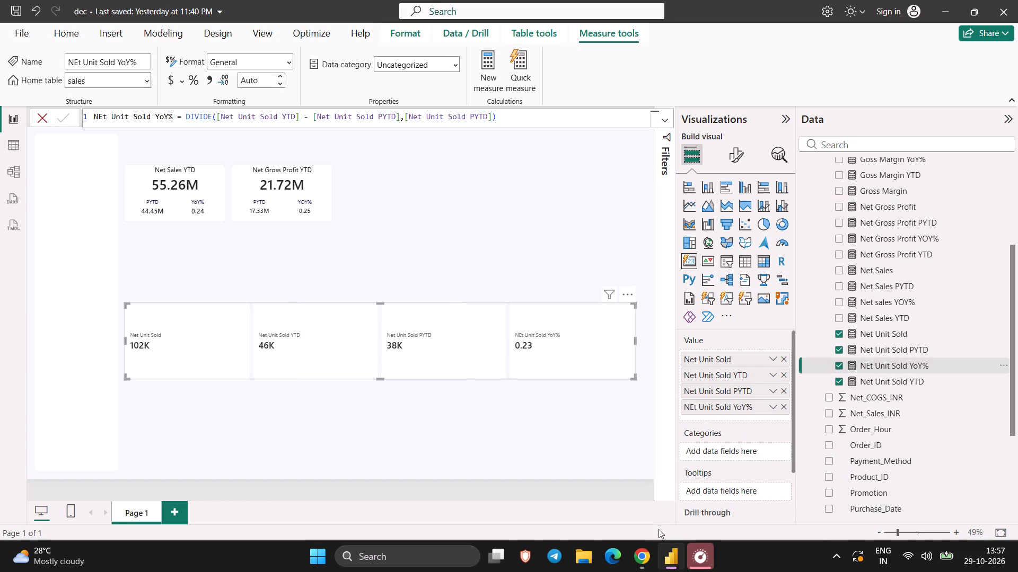
# Switch to the Chrome tutorial and play it in short stretches to study how the Units Sold YoY Display measure is written.
pyautogui.click(650, 564)
pyautogui.press('space')
pyautogui.press('space')
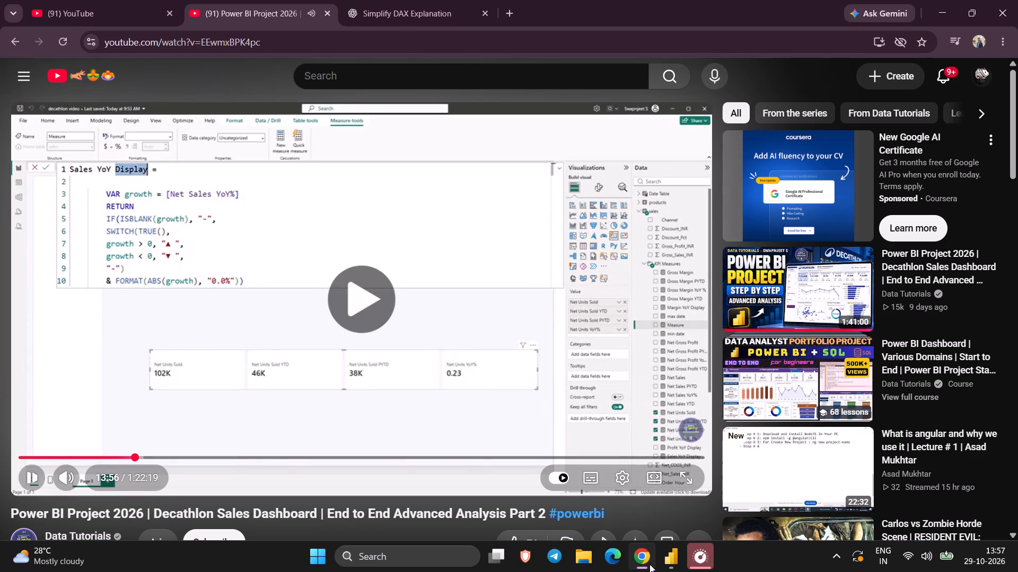
pyautogui.press('space')
pyautogui.press('space')
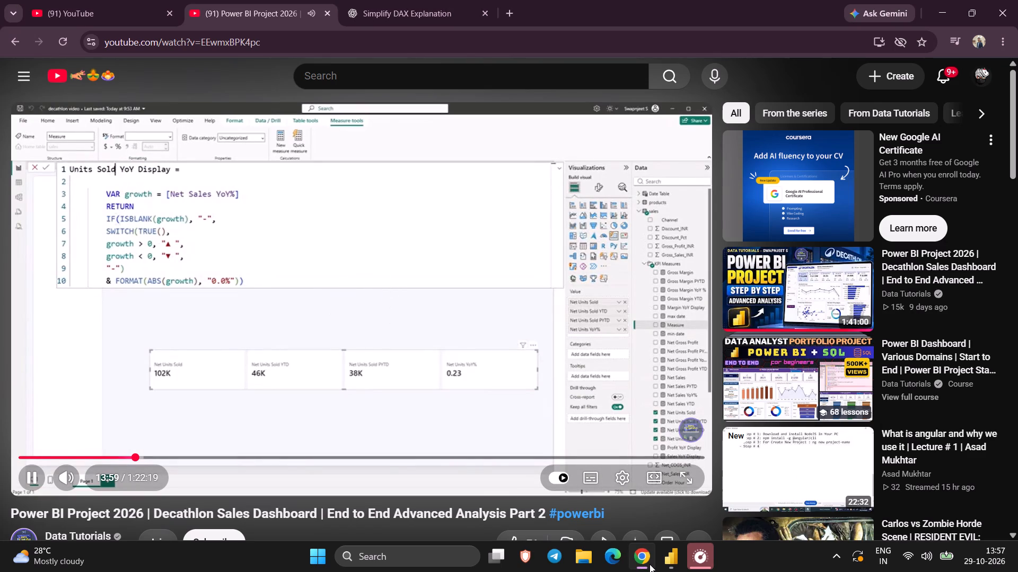
pyautogui.press('space')
pyautogui.press('space')
pyautogui.press('space')
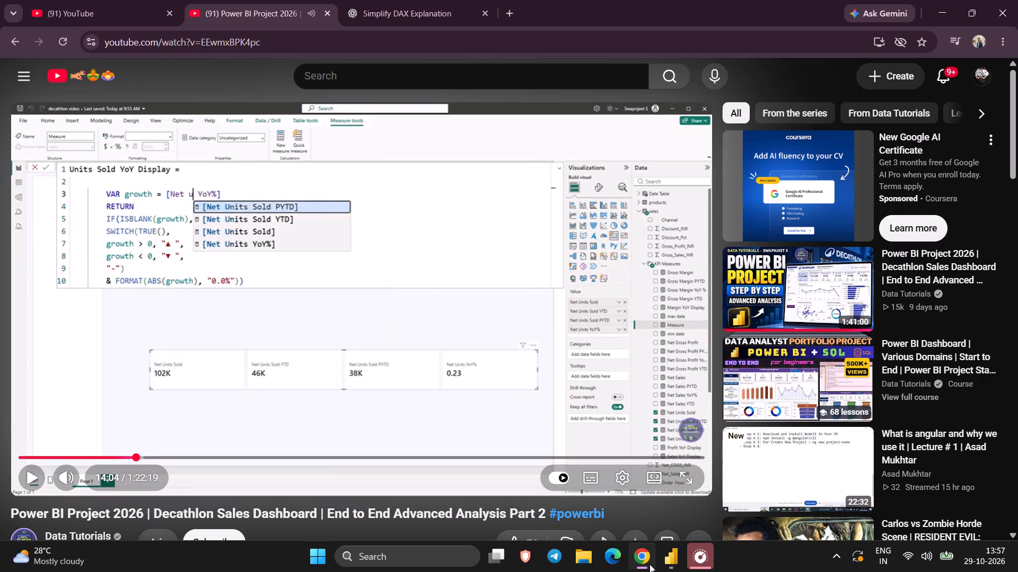
pyautogui.press('space')
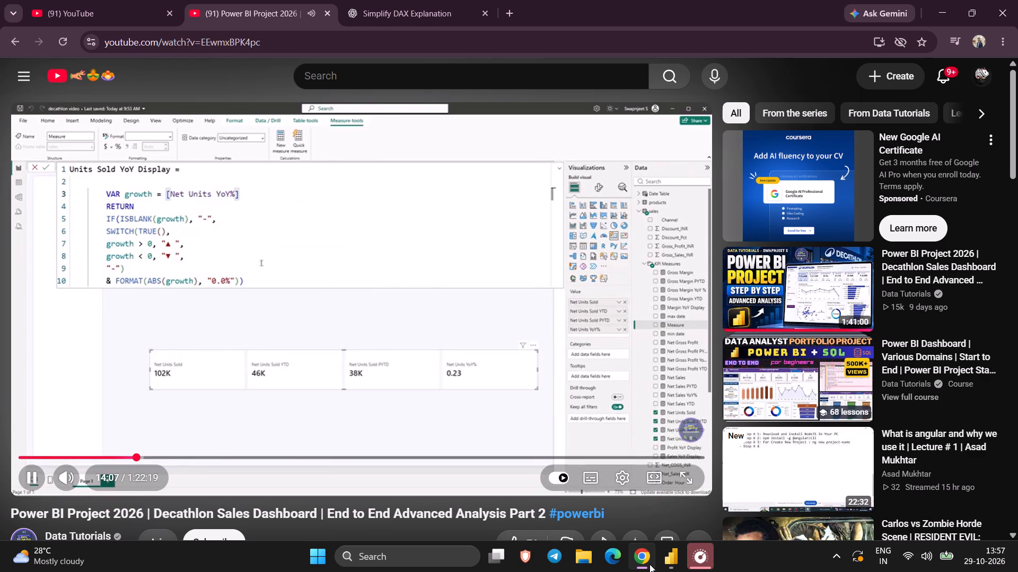
# Skip ahead through the tutorial to preview how the Net Units Sold YTD KPI card and its reference labels are formatted, then pause playback.
pyautogui.press('Right')
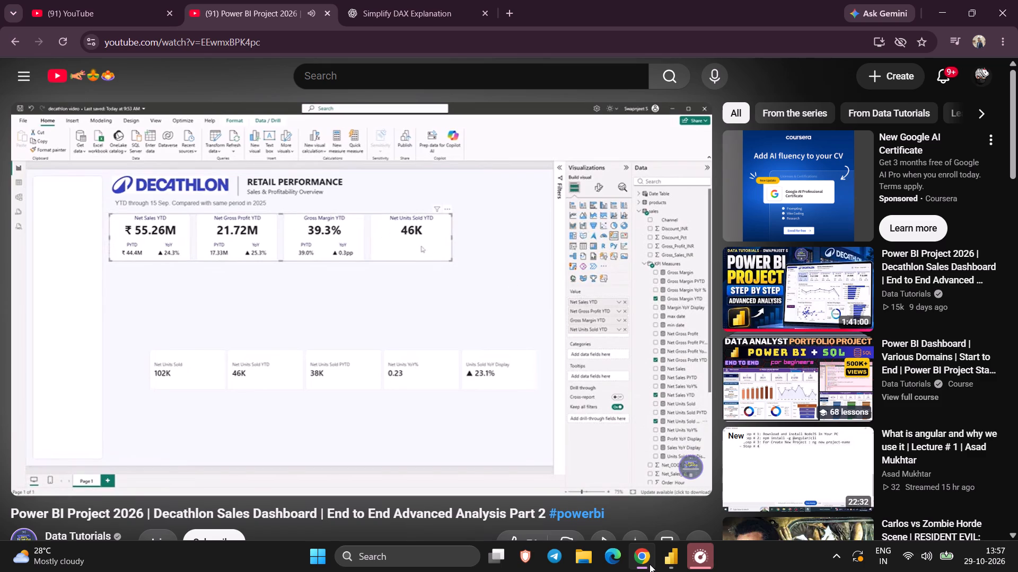
pyautogui.press('Right')
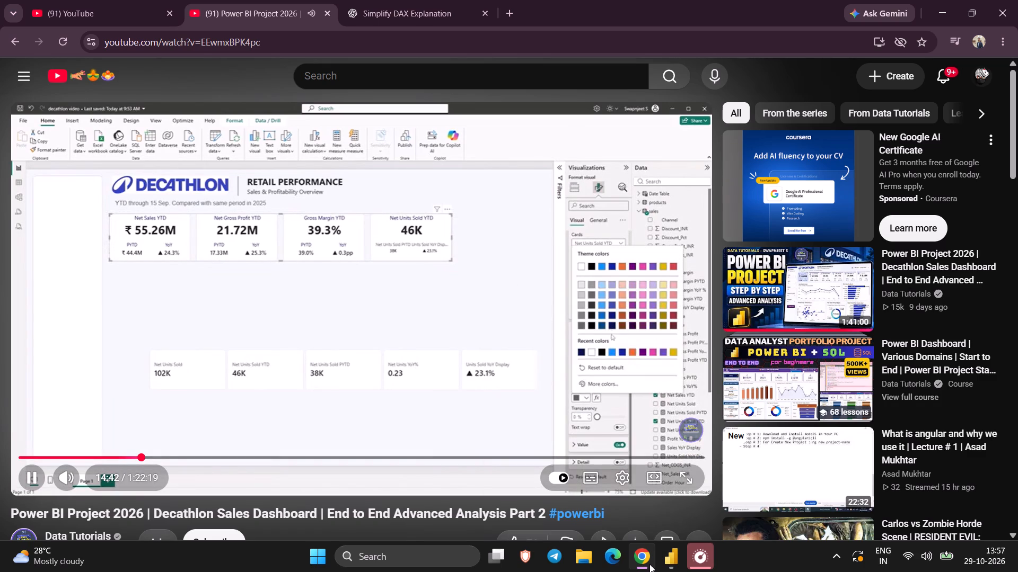
pyautogui.press('Right')
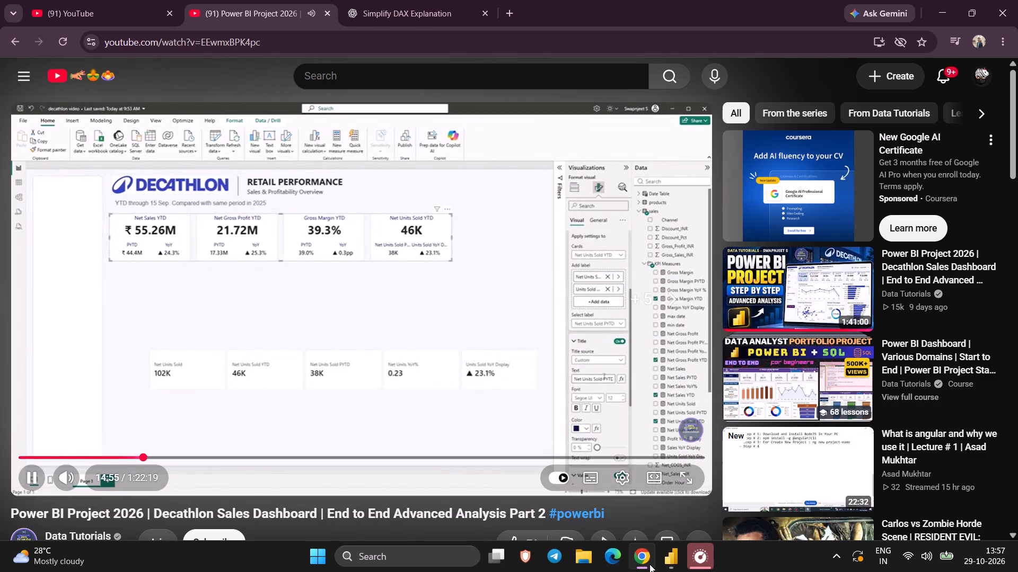
pyautogui.press('Right')
pyautogui.press('Right')
pyautogui.press('Right')
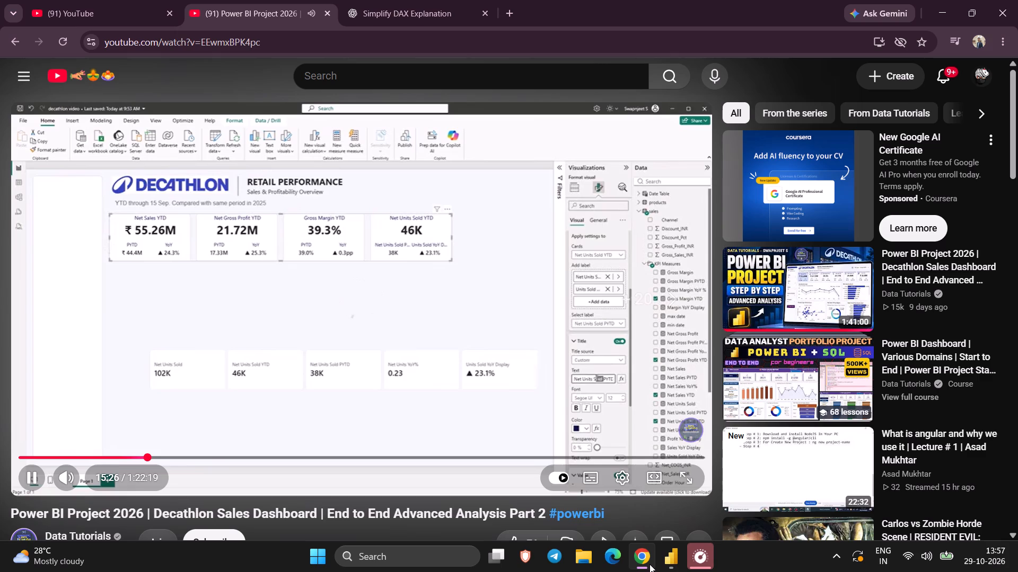
pyautogui.press('Right')
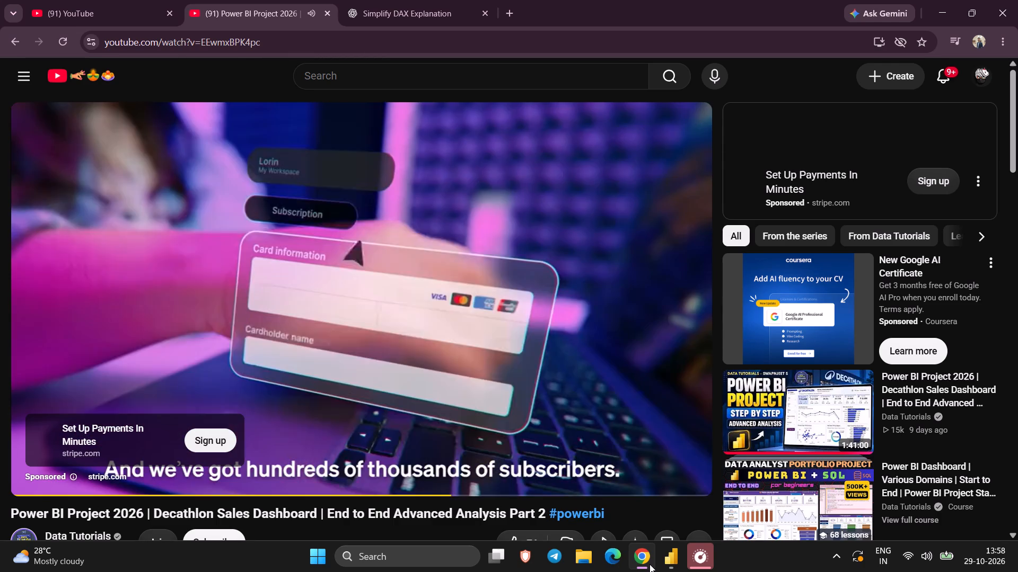
pyautogui.press('space')
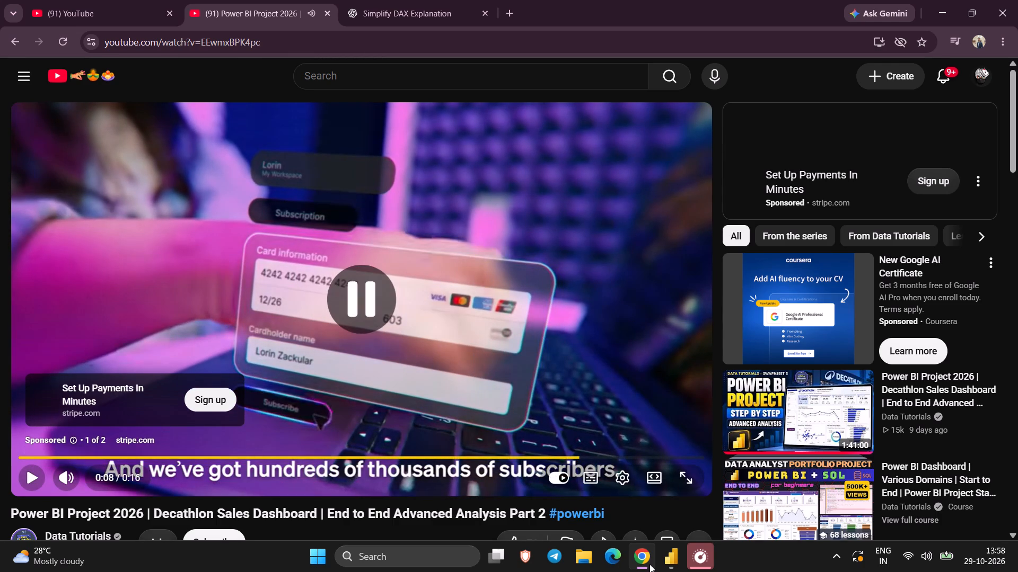
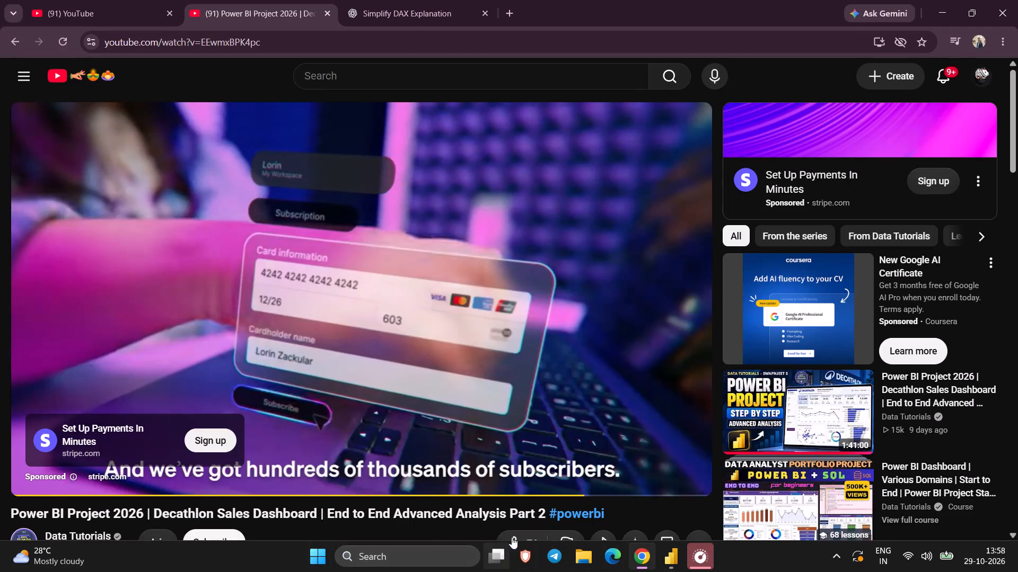
# Skip the ad and play the tutorial in short stretches to see how the next measure is introduced using the Order_ID data.
pyautogui.click(525, 368)
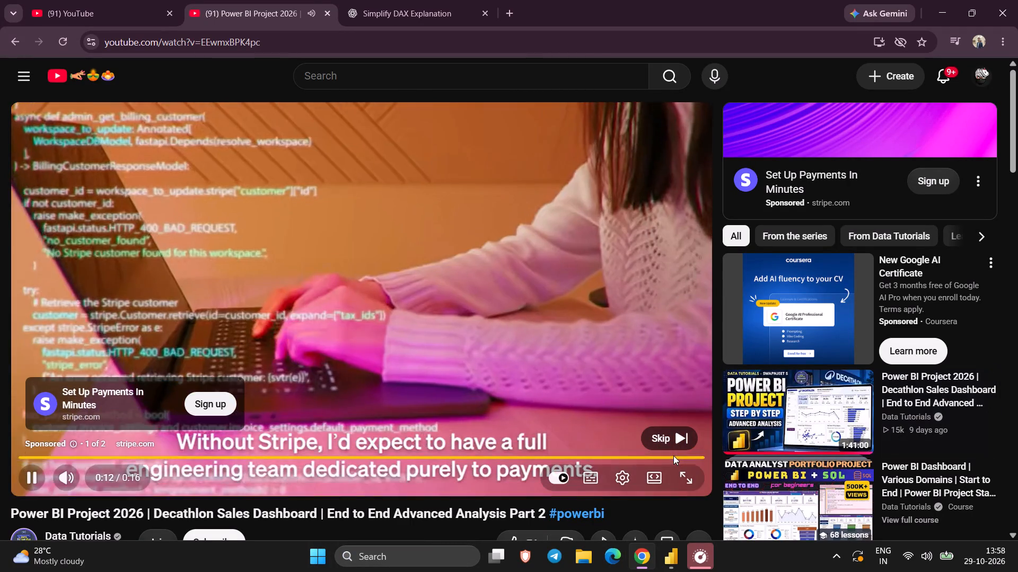
pyautogui.click(670, 443)
pyautogui.press('space')
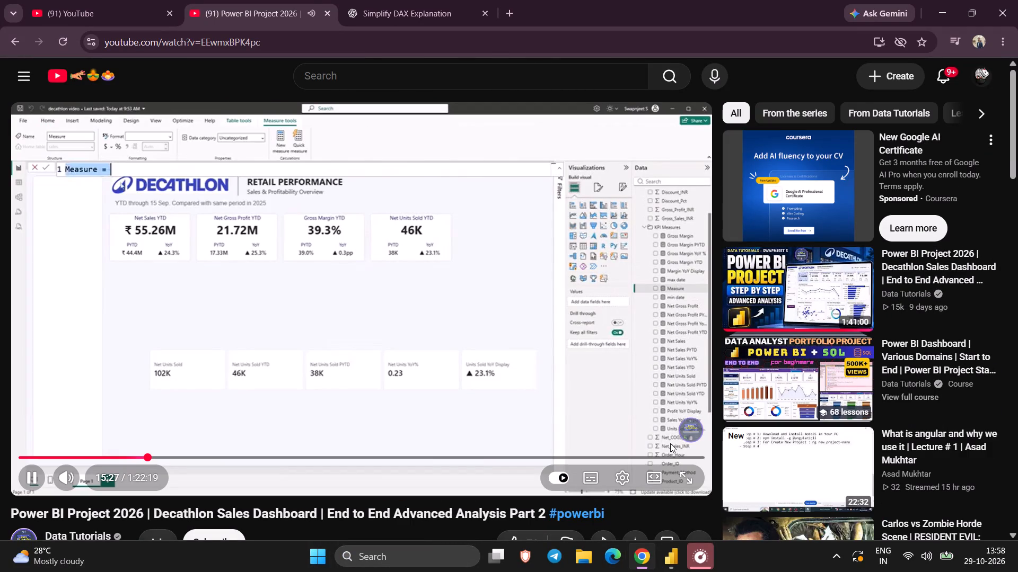
pyautogui.press('space')
pyautogui.press('space')
pyautogui.press('space')
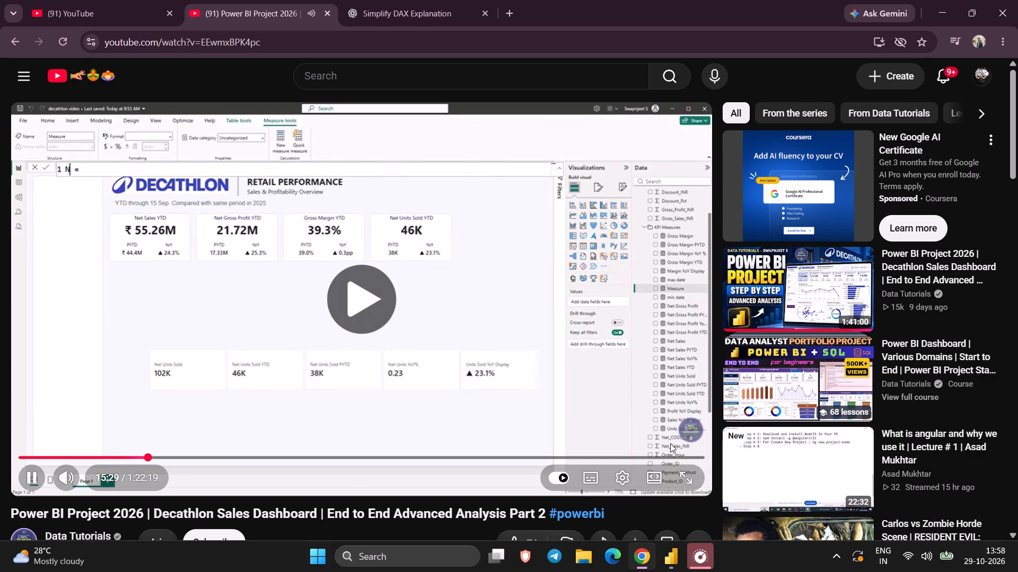
pyautogui.press('space')
pyautogui.press('space')
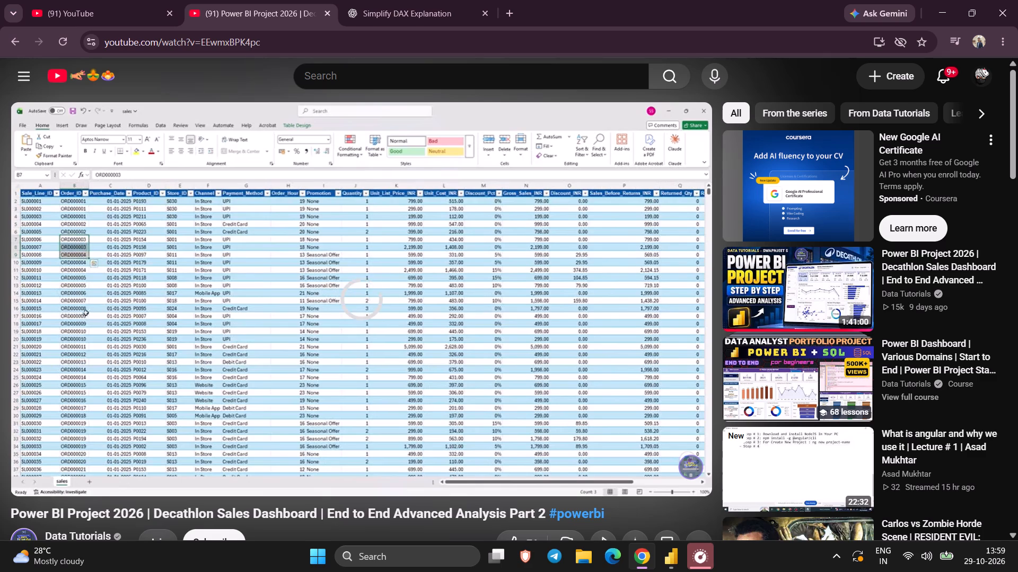
pyautogui.press('space')
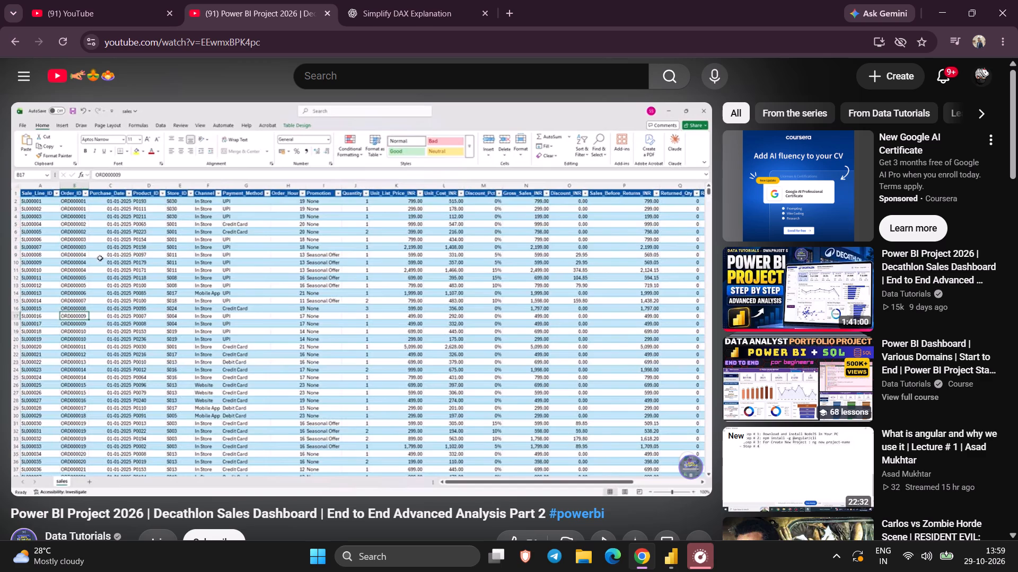
# Browse the viewer comments below the tutorial and return to the video.
pyautogui.scroll(-3, 670, 443)
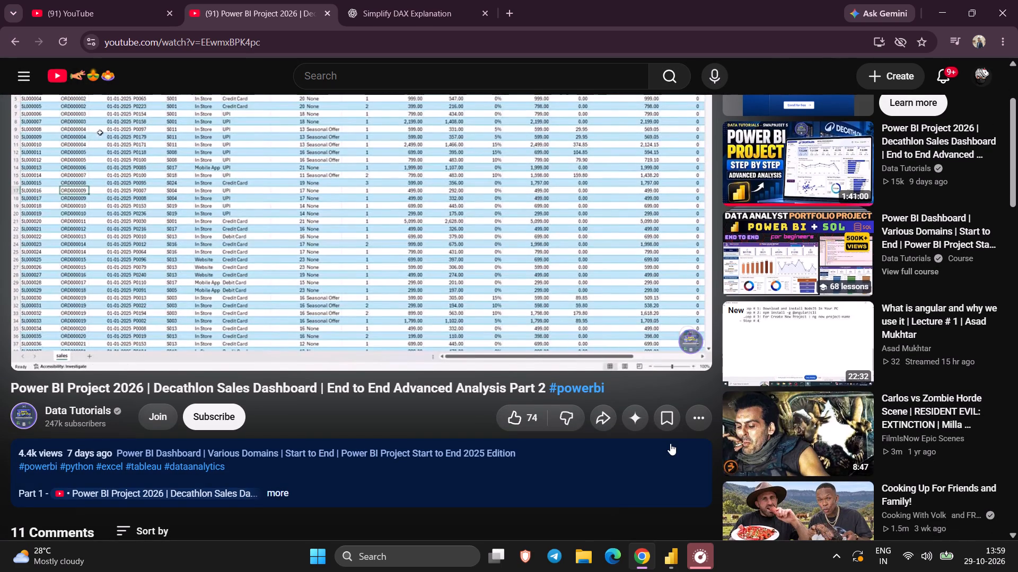
pyautogui.scroll(-2, 670, 443)
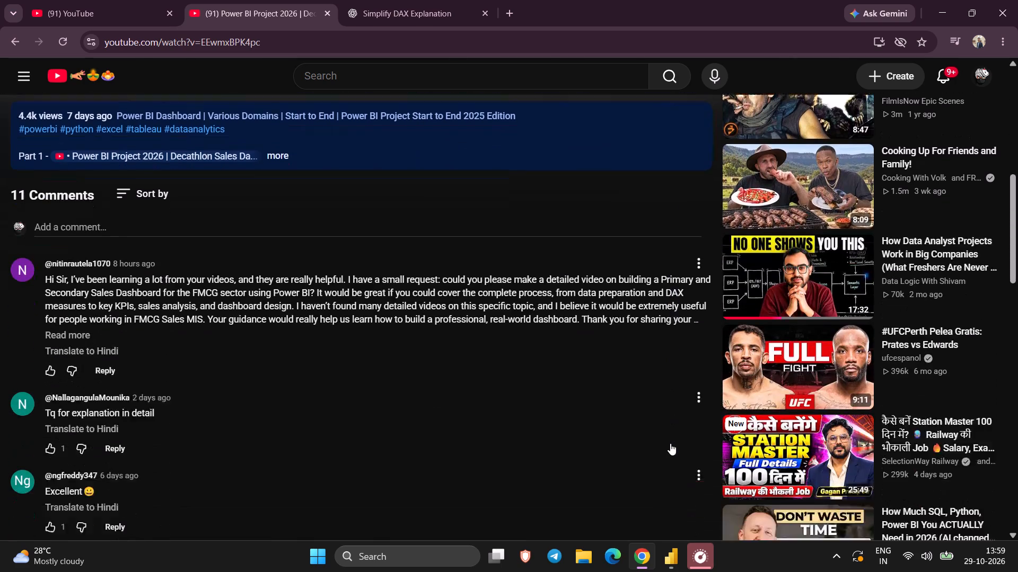
pyautogui.scroll(-1, 670, 443)
pyautogui.scroll(1, 1017, 284)
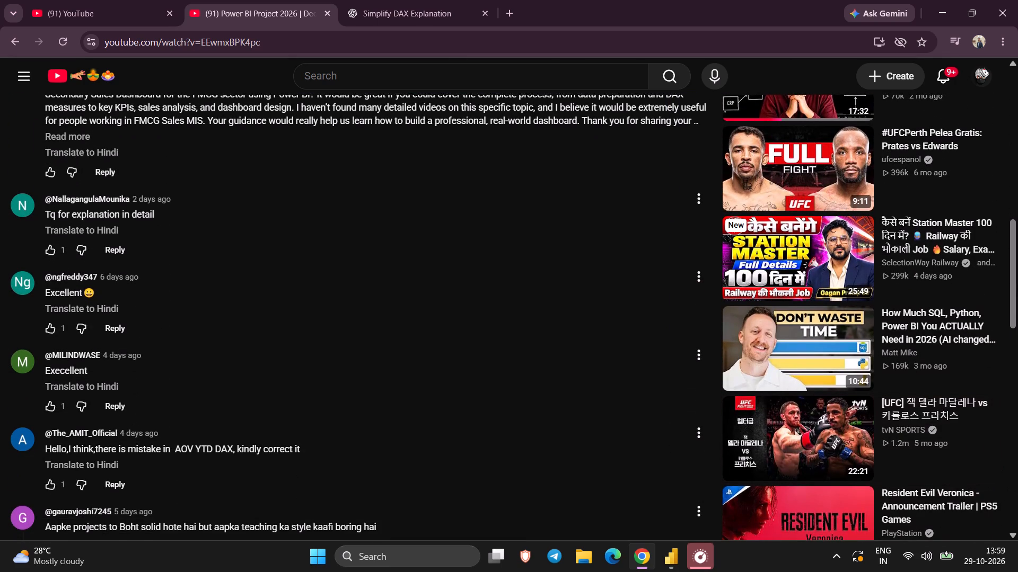
pyautogui.scroll(4, 1017, 284)
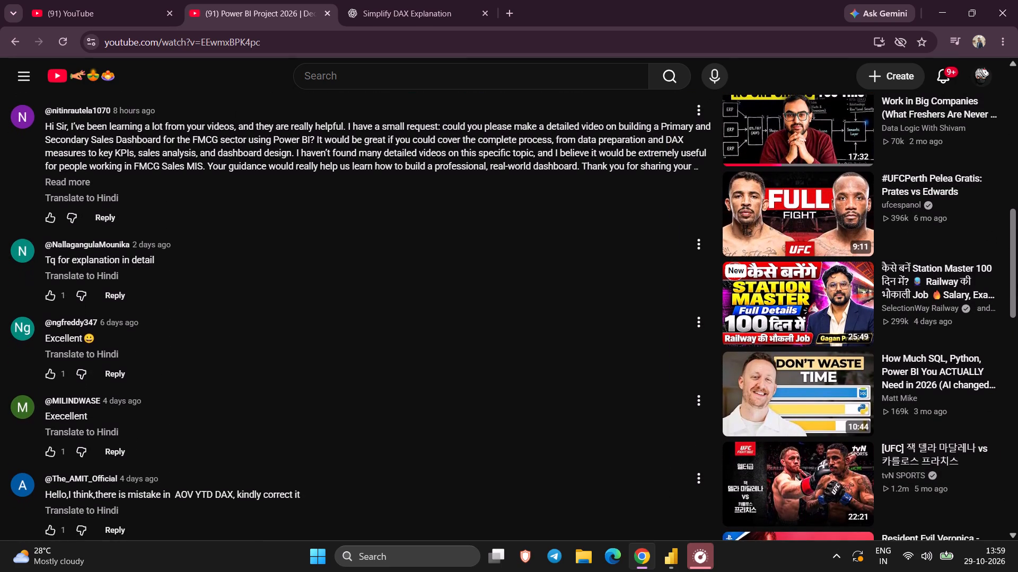
pyautogui.scroll(3, 1017, 284)
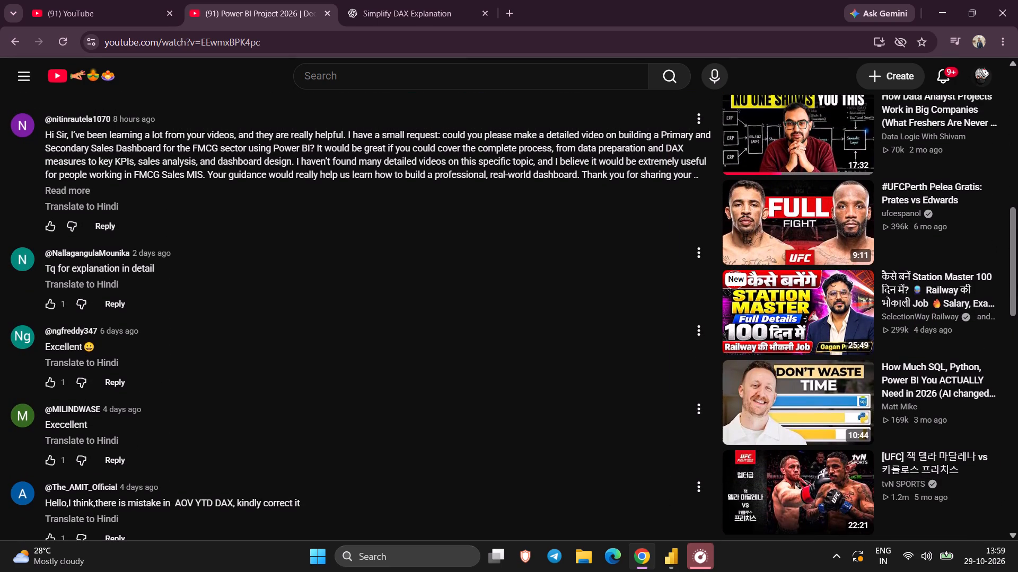
pyautogui.scroll(2, 1017, 284)
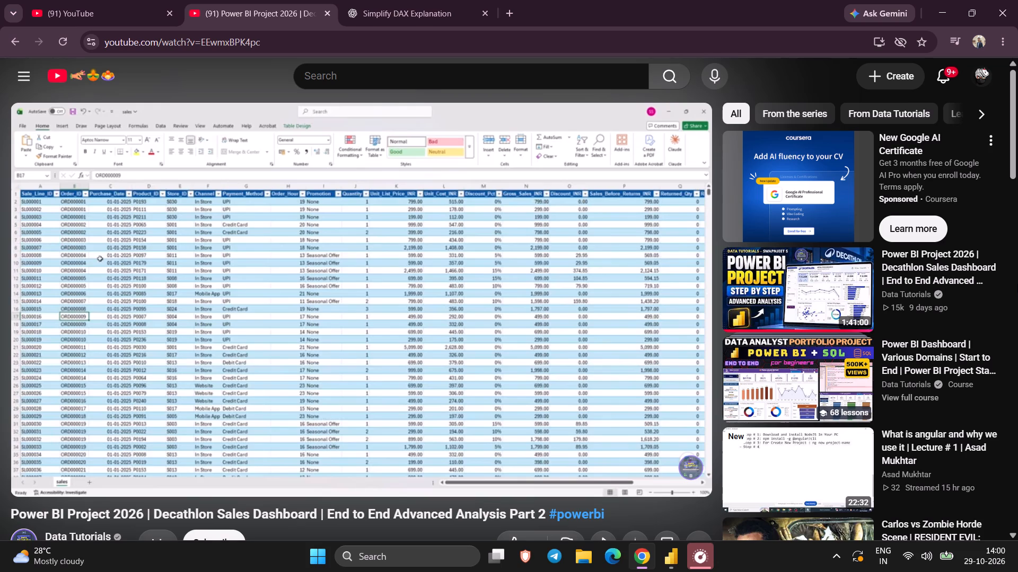
# Play on, skip ahead to 22:21, and study how the Net Orders measure is written with DISTINCTCOUNT, pausing once the tutorial's card is emptied.
pyautogui.press('space')
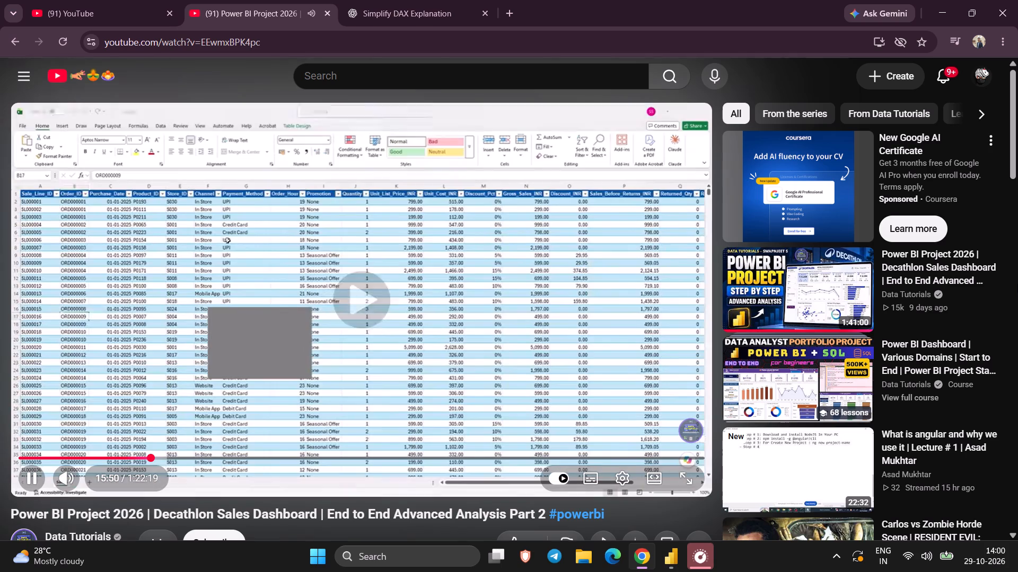
pyautogui.press('space')
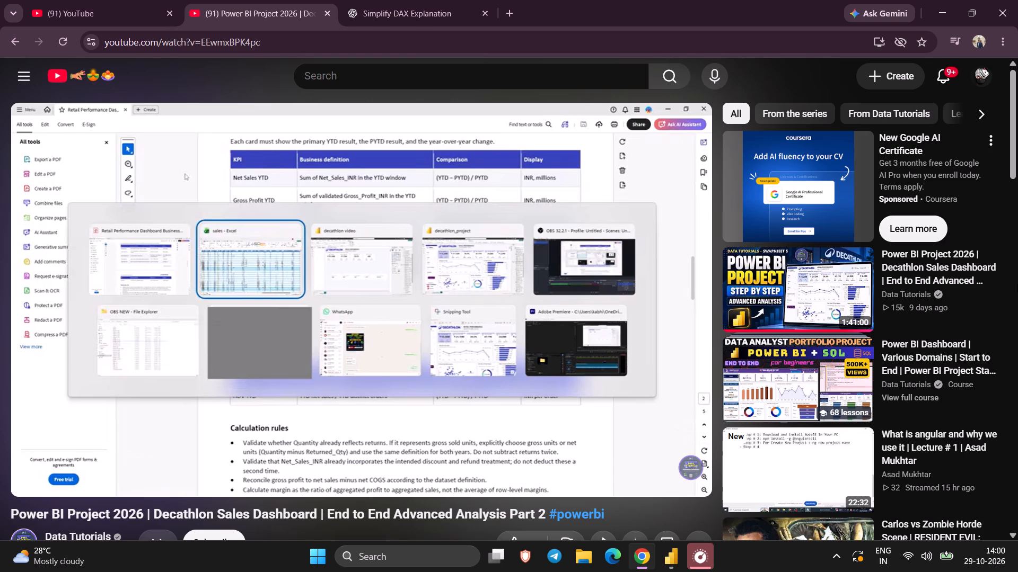
pyautogui.press('space')
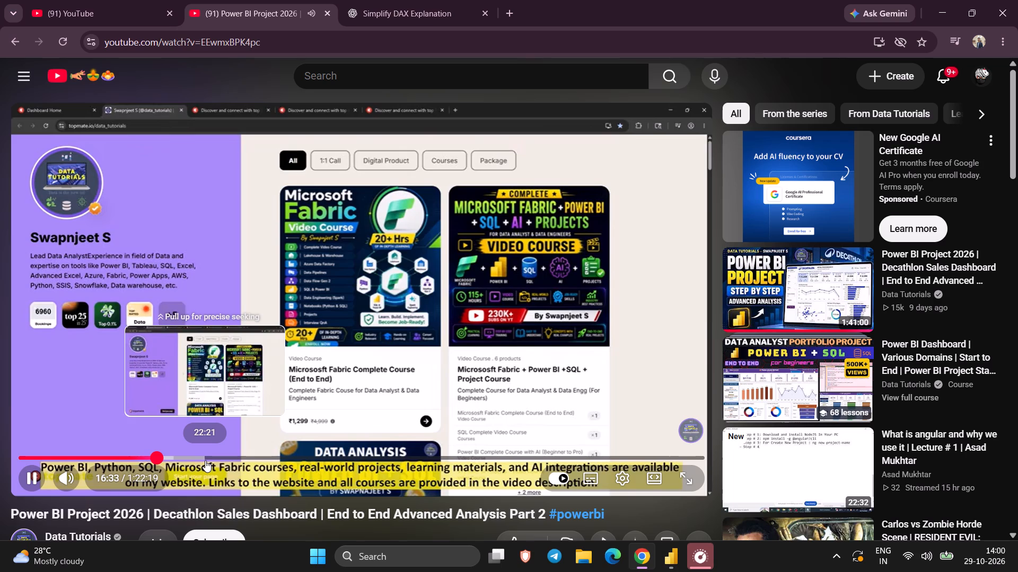
pyautogui.click(205, 460)
pyautogui.press('space')
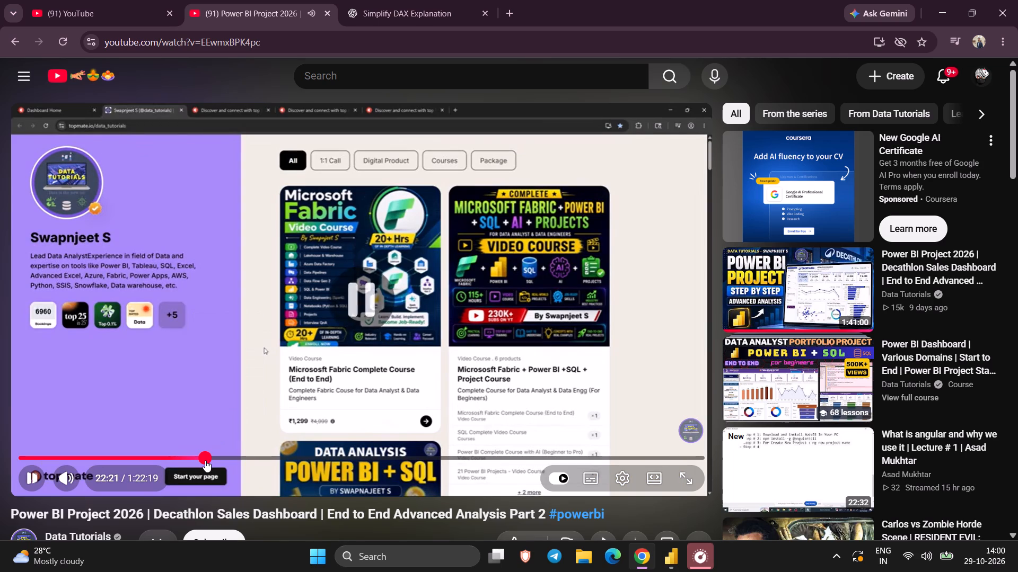
pyautogui.press('space')
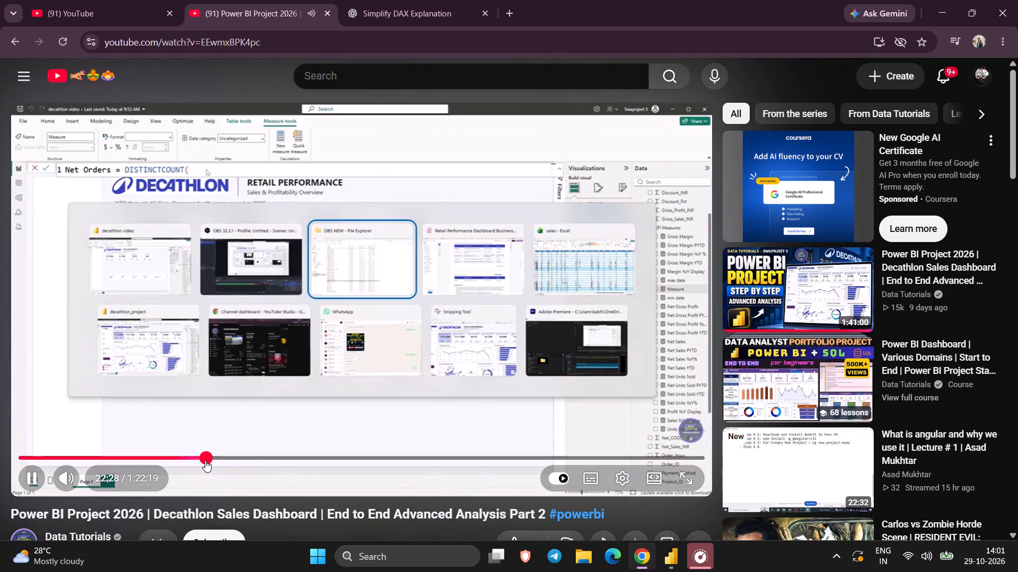
pyautogui.press('space')
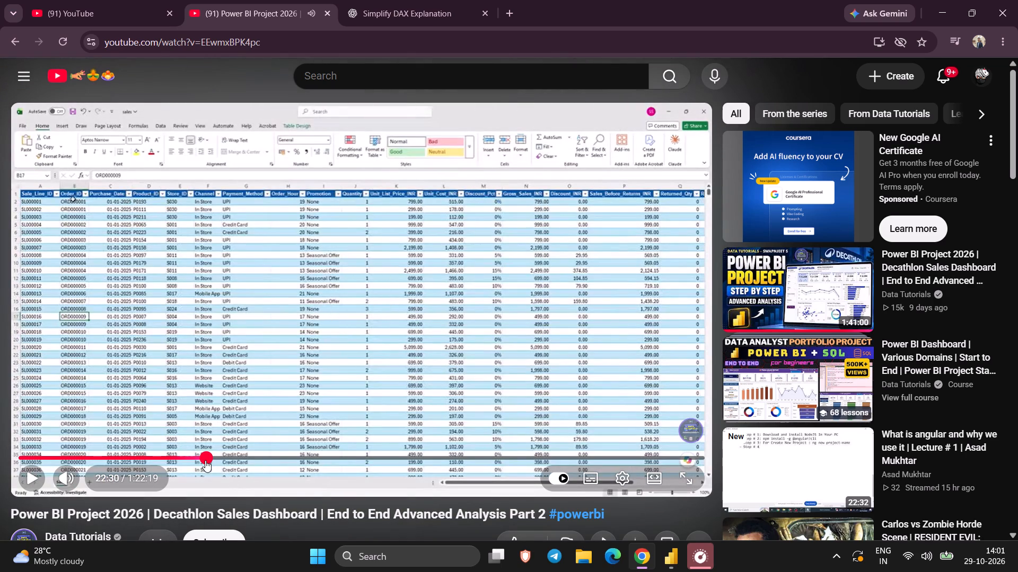
pyautogui.press('space')
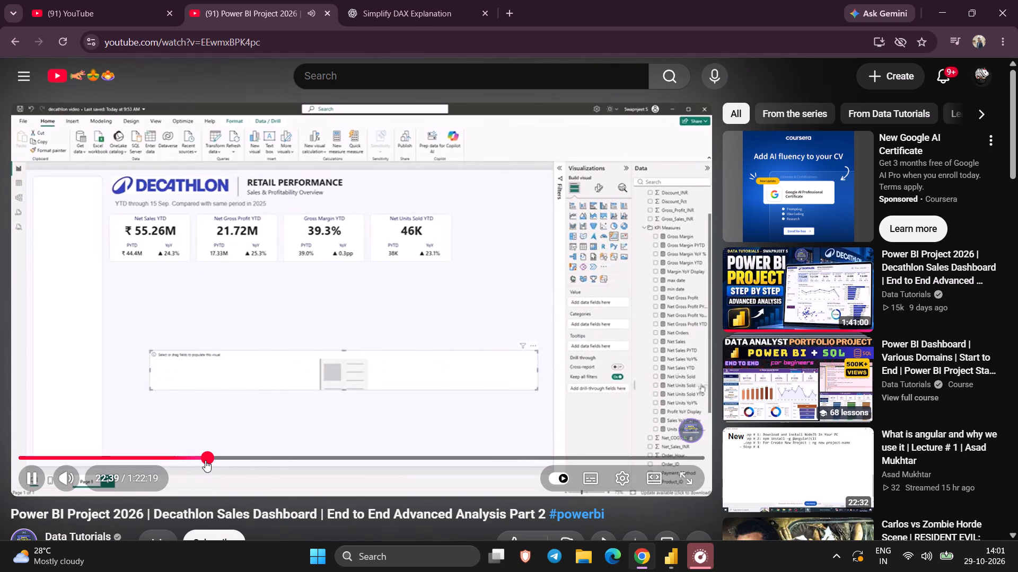
pyautogui.press('space')
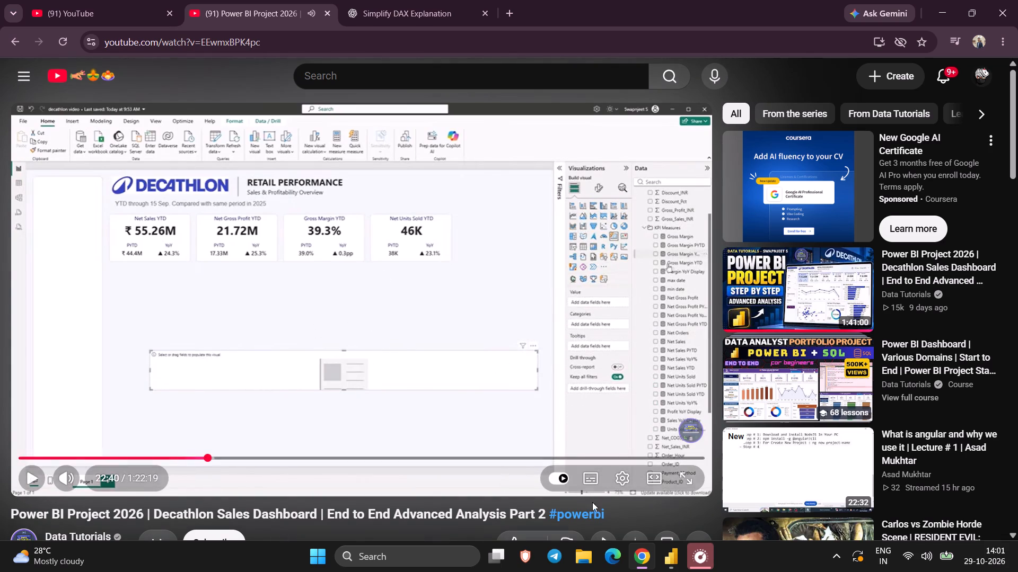
# Switch to Power BI and remove all four Net Unit Sold measures from the selected card visual.
pyautogui.click(674, 565)
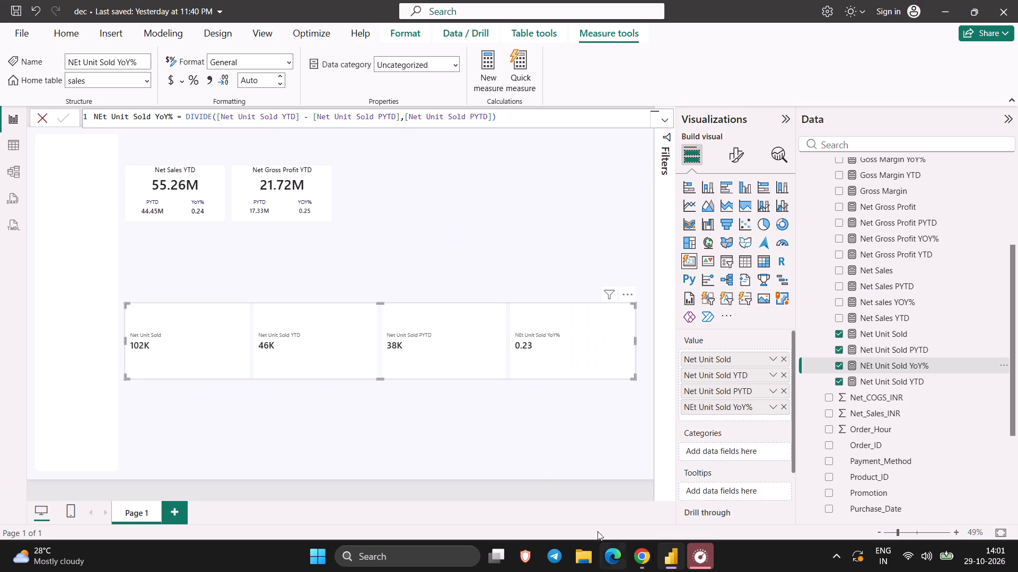
pyautogui.tripleClick(780, 355)
pyautogui.tripleClick(780, 355)
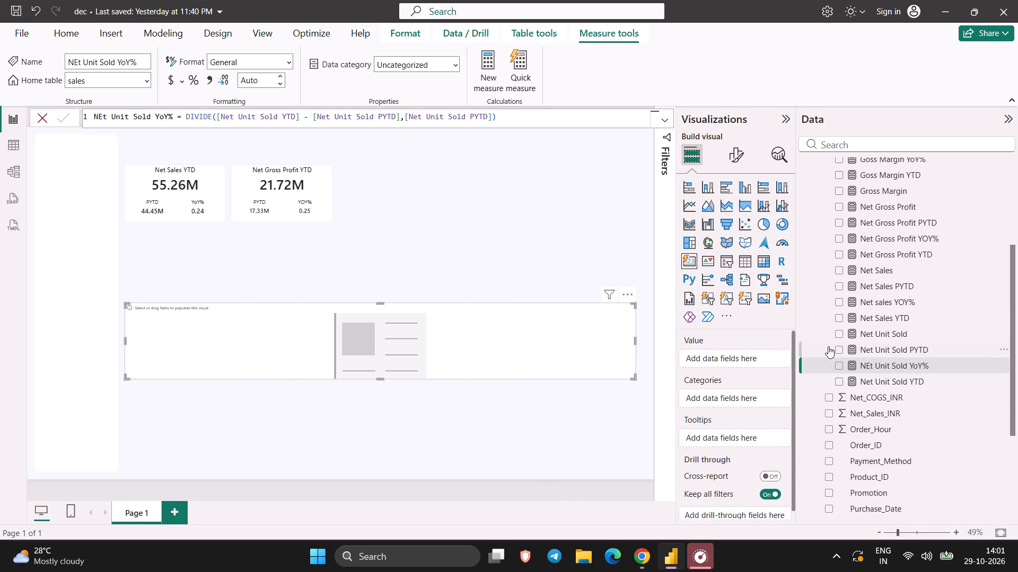
# Add a new measure to the sales table, recheck the Net Orders formula in the Chrome tutorial, and start entering the measure's name with "Net".
pyautogui.rightClick(815, 342)
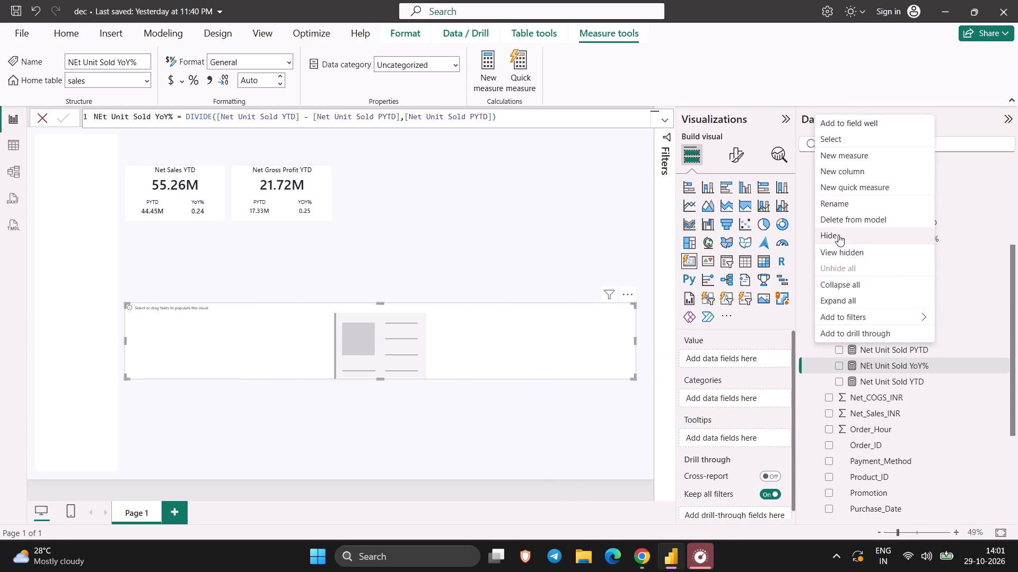
pyautogui.click(840, 156)
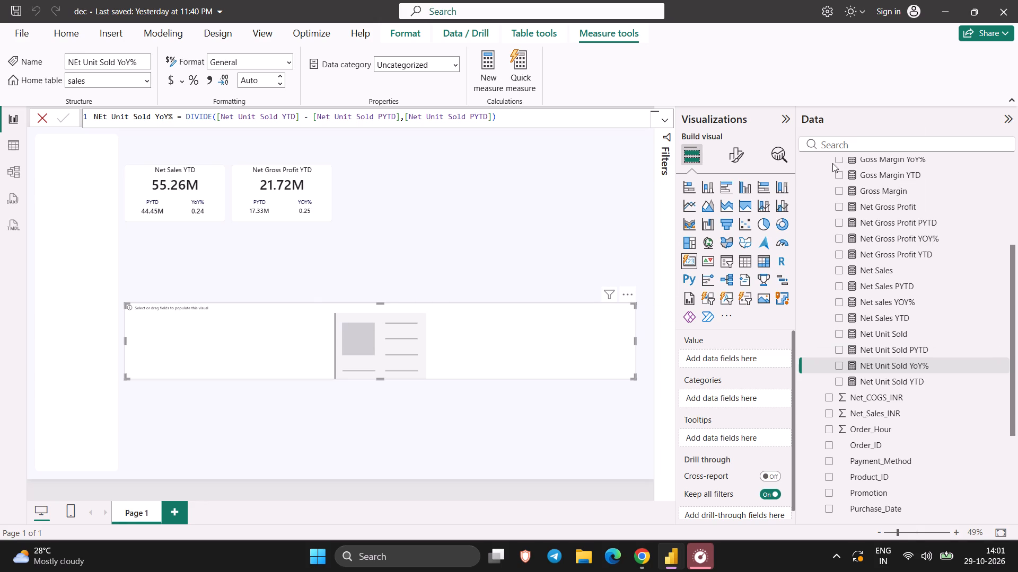
pyautogui.click(642, 558)
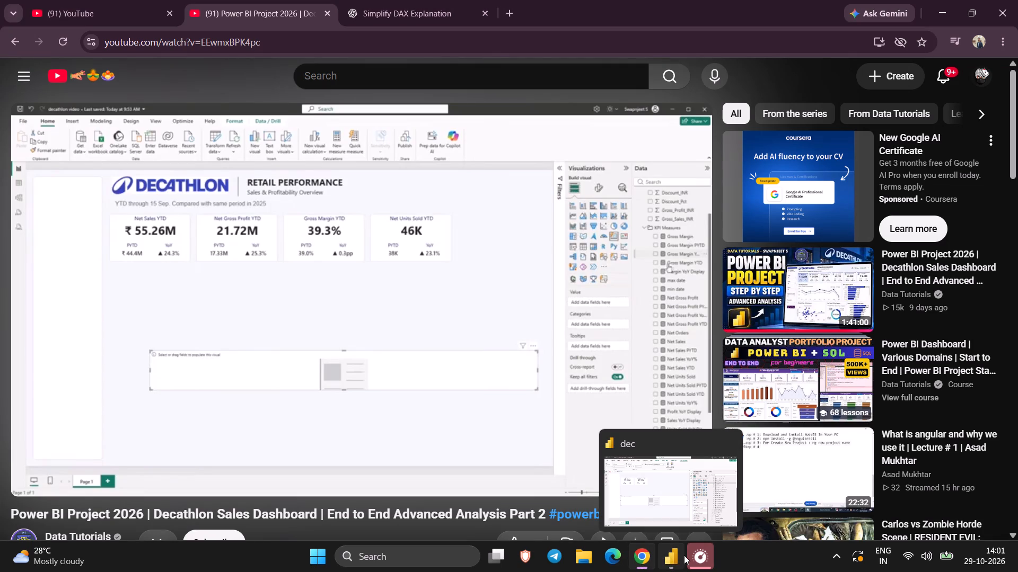
pyautogui.press('Left')
pyautogui.press('space')
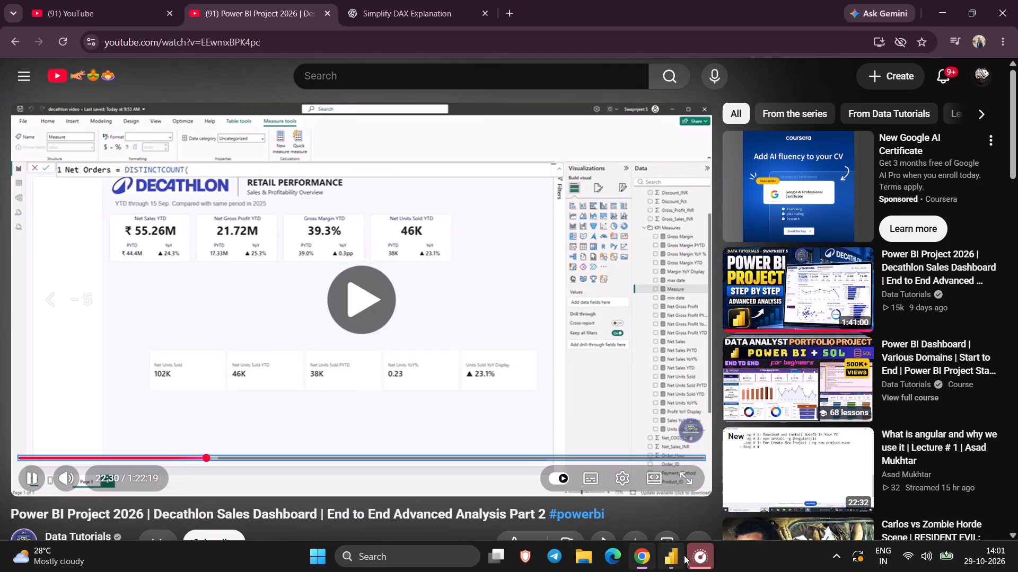
pyautogui.press('space')
pyautogui.click(664, 560)
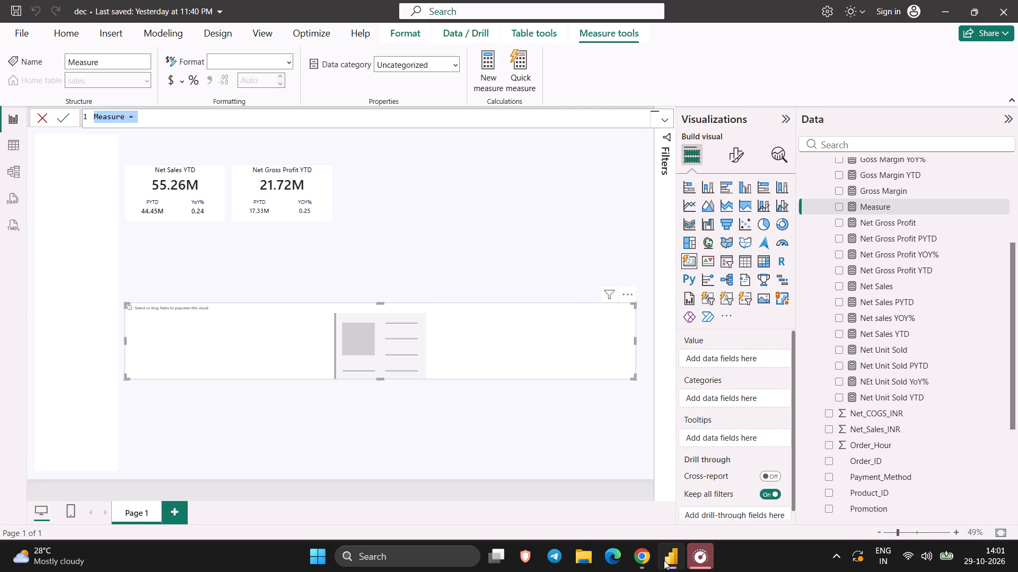
pyautogui.hotkey('shift', 'n')
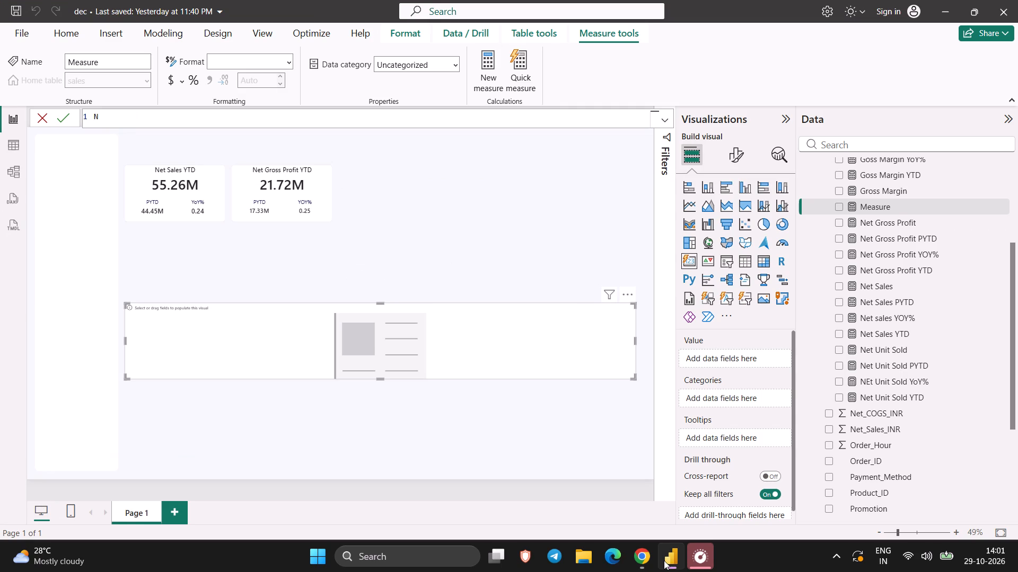
pyautogui.press('e')
pyautogui.write('t')
pyautogui.press('space')
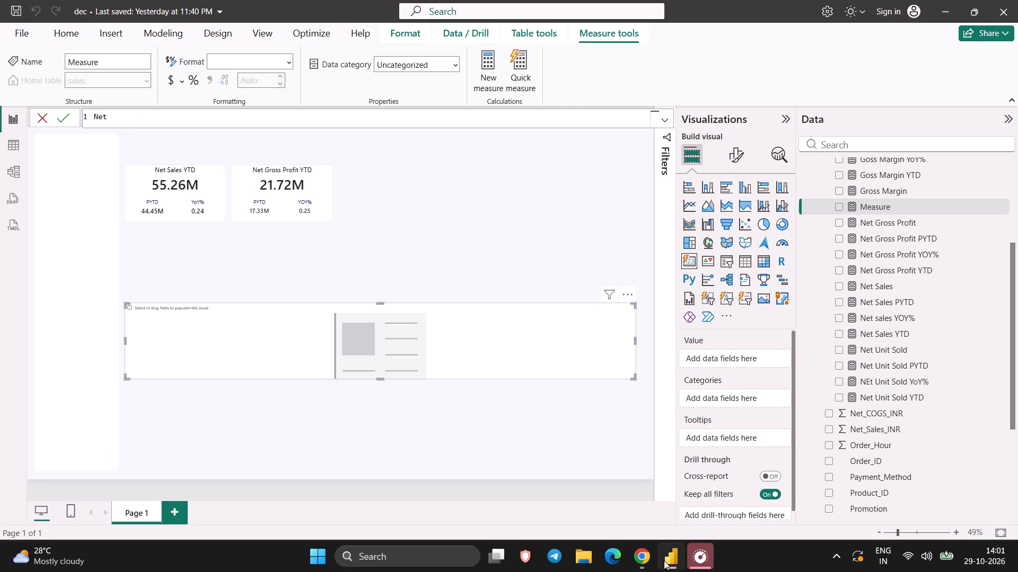
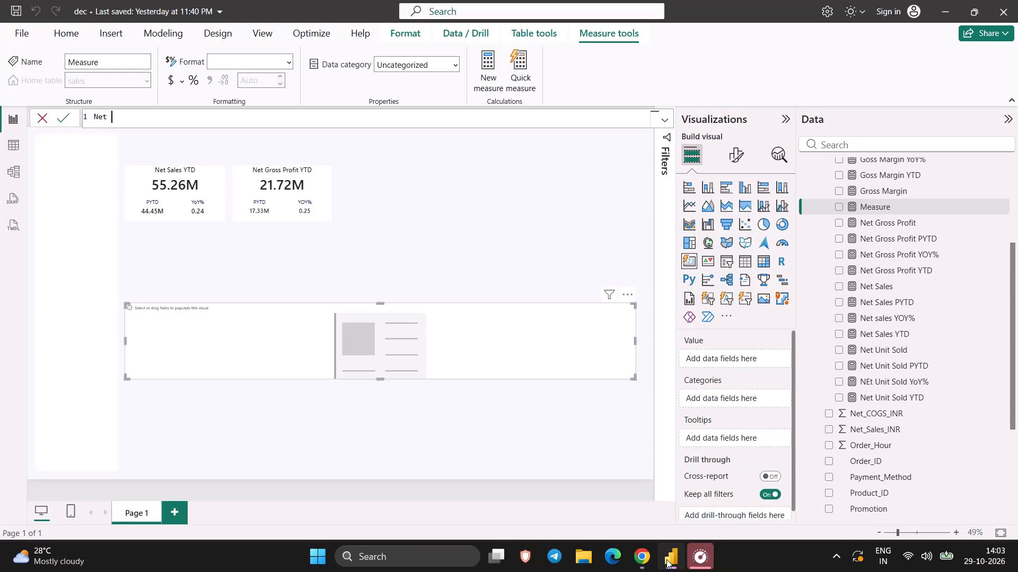
# Complete the new measure's name as Net Orders and start its formula with a function beginning with "dis".
pyautogui.click(666, 559)
pyautogui.click(666, 559)
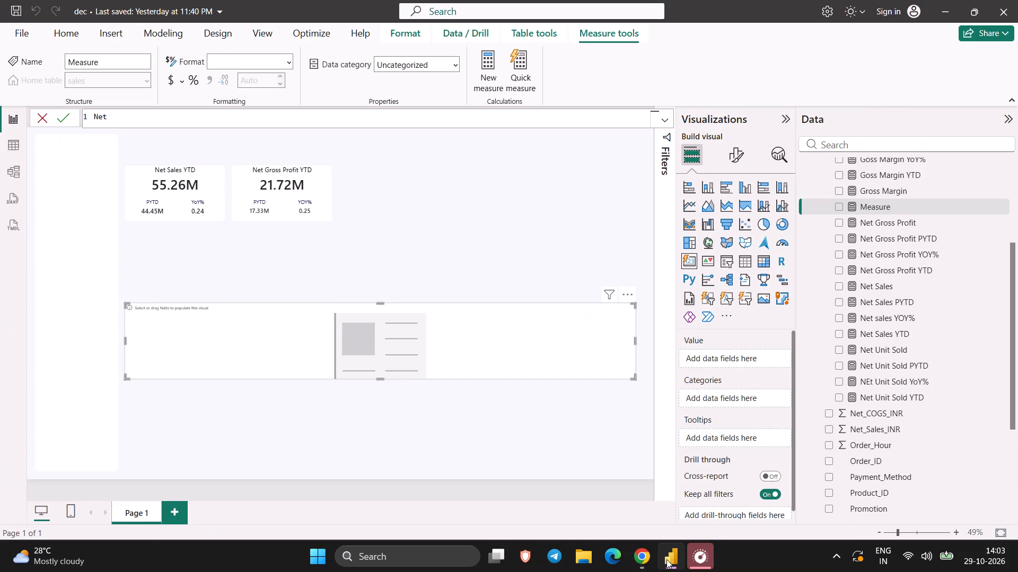
pyautogui.write('Orders')
pyautogui.press('space')
pyautogui.press('space')
pyautogui.press('BackSpace')
pyautogui.write('= dins')
pyautogui.press('BackSpace')
pyautogui.press('BackSpace')
pyautogui.press('s')
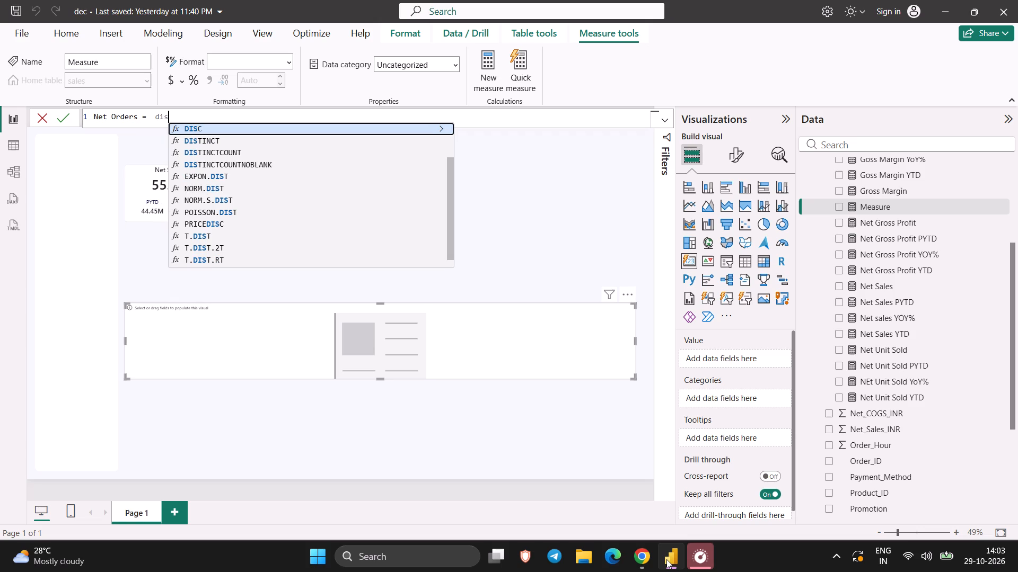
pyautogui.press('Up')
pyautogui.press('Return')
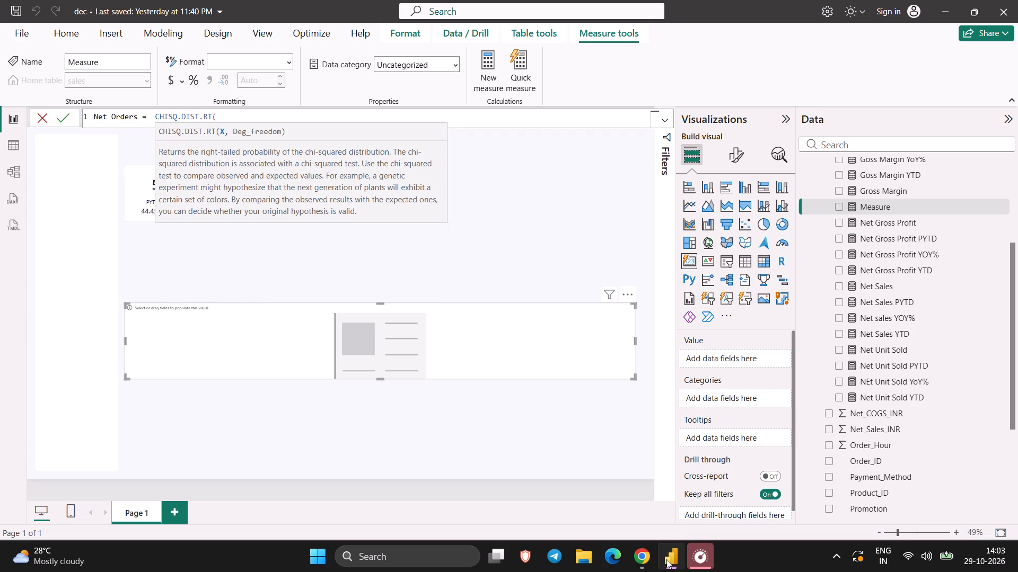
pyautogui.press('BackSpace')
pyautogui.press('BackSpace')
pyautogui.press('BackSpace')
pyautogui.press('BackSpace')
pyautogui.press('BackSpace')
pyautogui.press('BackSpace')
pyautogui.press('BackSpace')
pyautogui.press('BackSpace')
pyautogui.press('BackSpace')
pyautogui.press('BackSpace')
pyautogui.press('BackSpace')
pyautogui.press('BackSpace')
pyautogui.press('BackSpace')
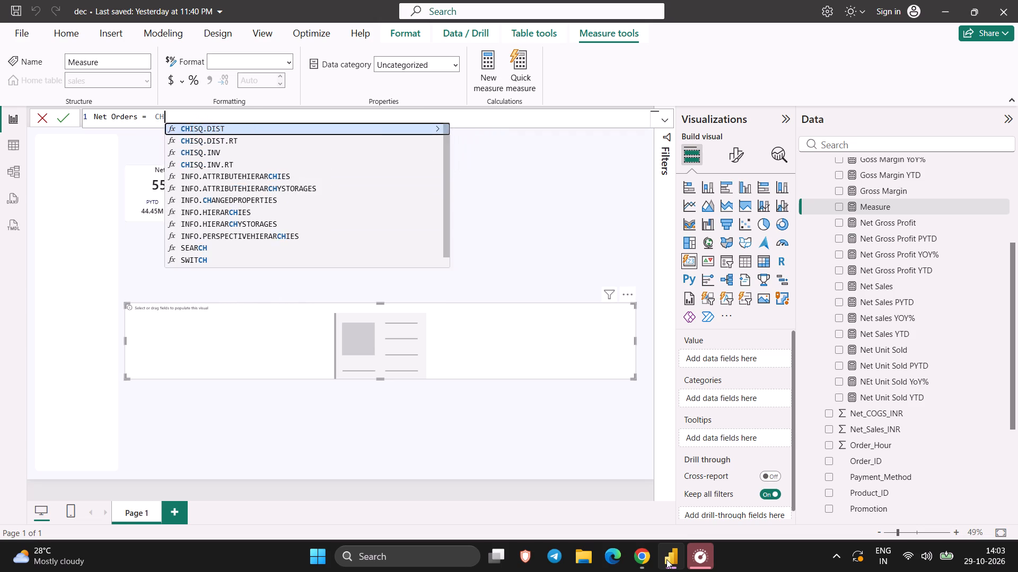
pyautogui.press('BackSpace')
# Enter DISTINCT(sales[Order_Hour]) as the formula of the Net Orders measure.
pyautogui.write('dis')
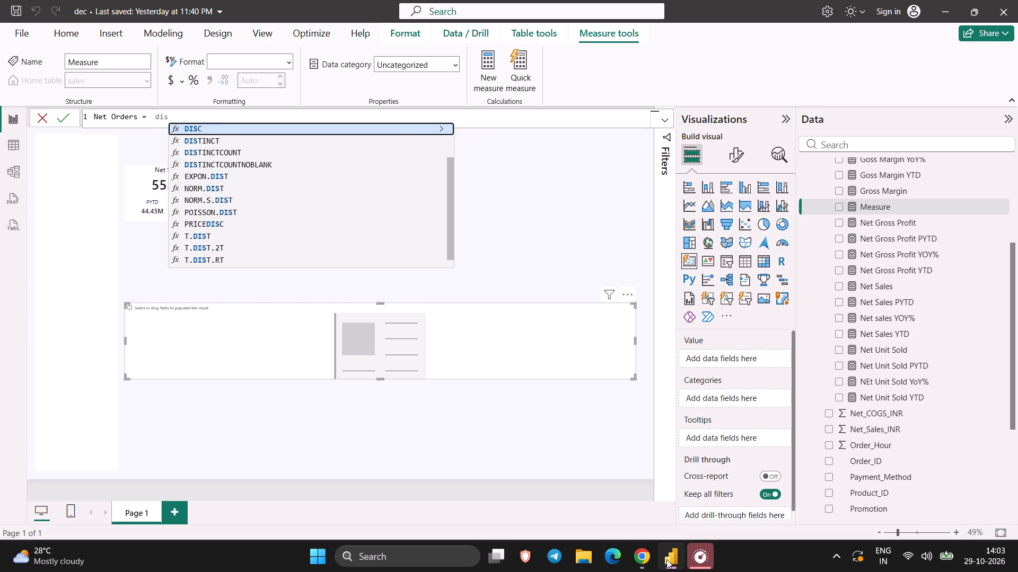
pyautogui.press('Down')
pyautogui.press('Return')
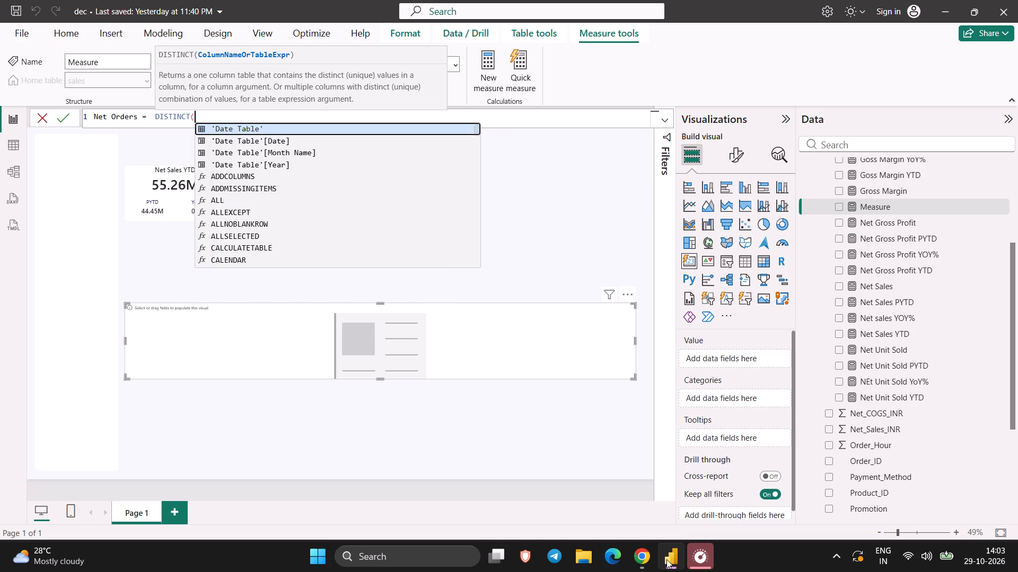
pyautogui.write('orde')
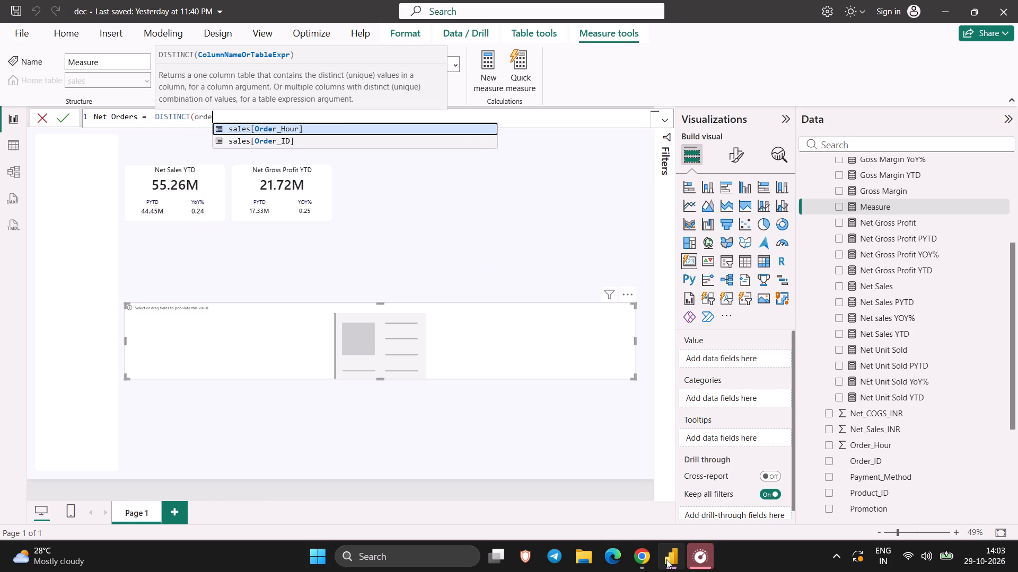
pyautogui.press('Return')
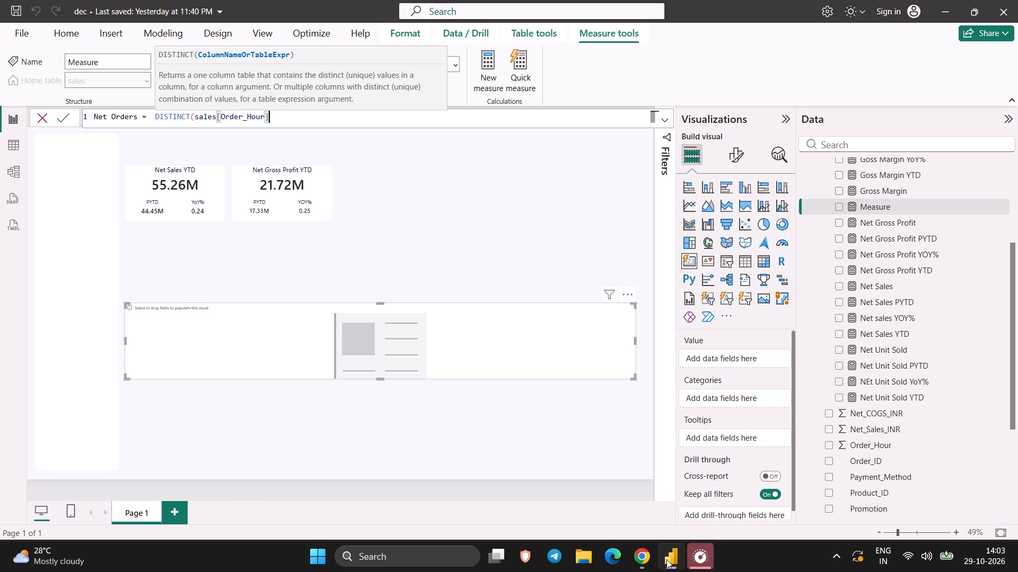
pyautogui.hotkey('shift', ')')
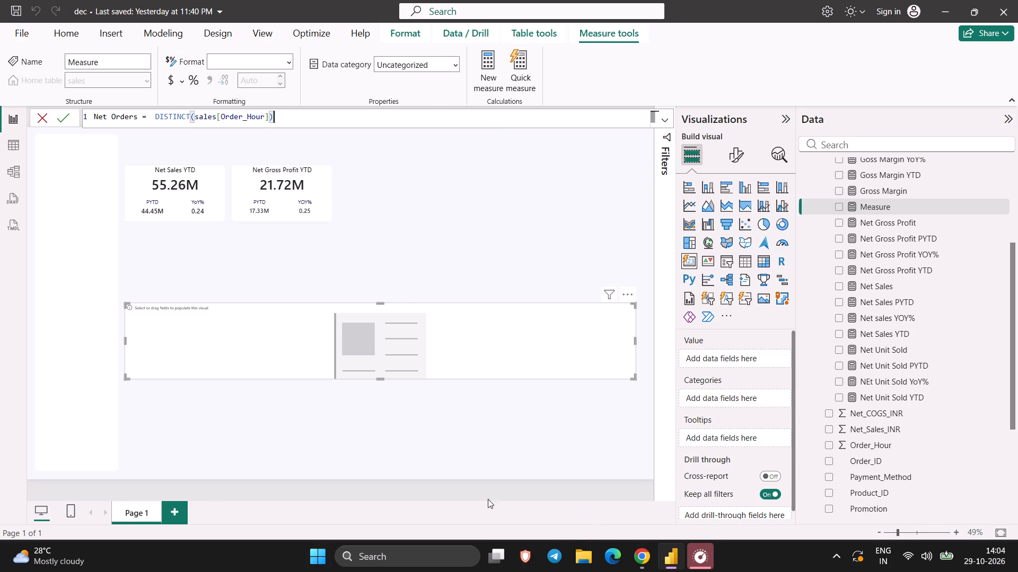
# Replace the Order_Hour column with sales[Order_ID] in the Net Orders formula and commit the measure.
pyautogui.click(261, 116)
pyautogui.press('Right')
pyautogui.press('Right')
pyautogui.press('Left')
pyautogui.press('BackSpace')
pyautogui.press('BackSpace')
pyautogui.press('BackSpace')
pyautogui.press('BackSpace')
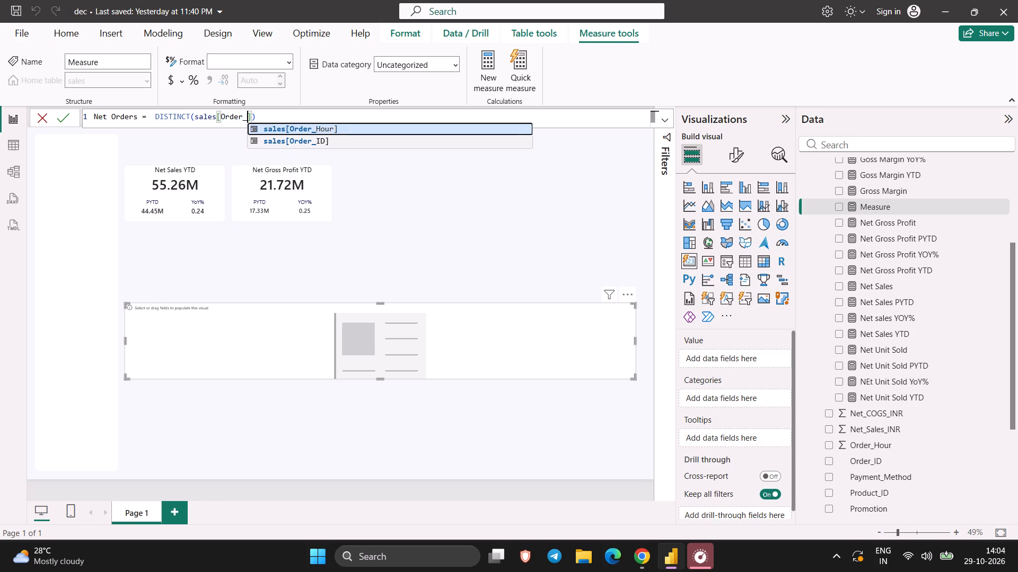
pyautogui.press('Down')
pyautogui.press('Return')
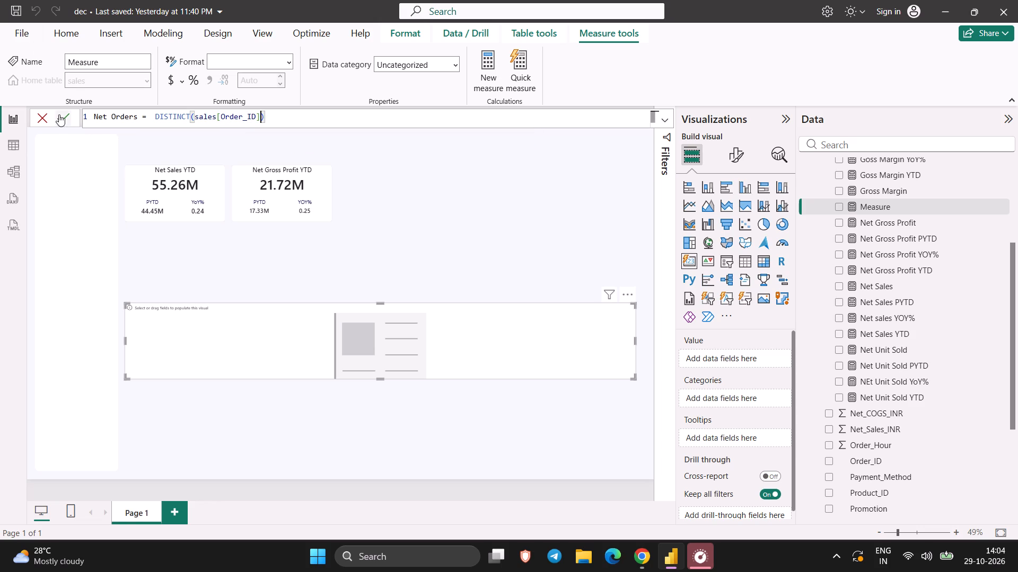
pyautogui.click(59, 119)
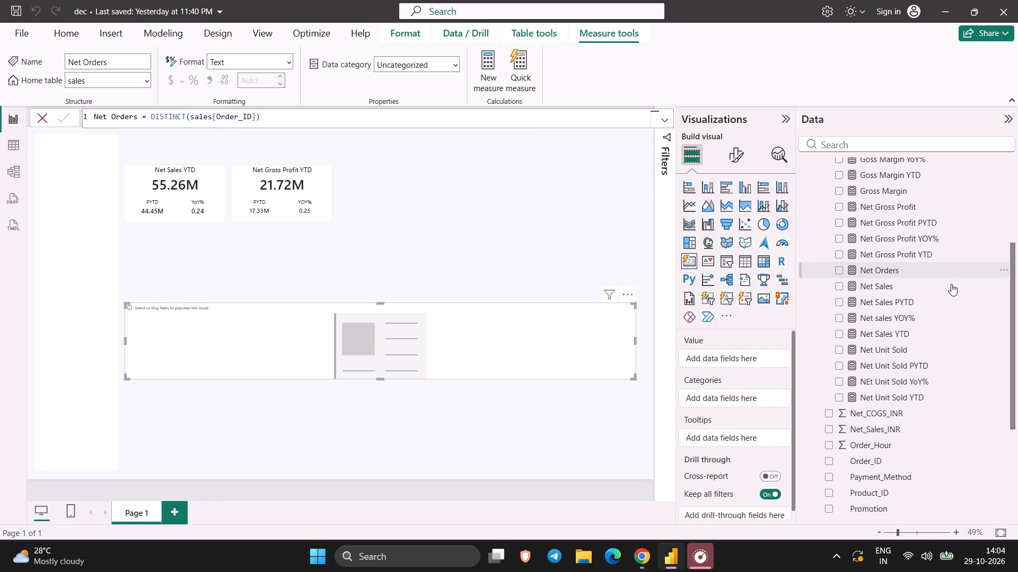
# Add the Net Orders measure to the selected card visual's values.
pyautogui.click(839, 272)
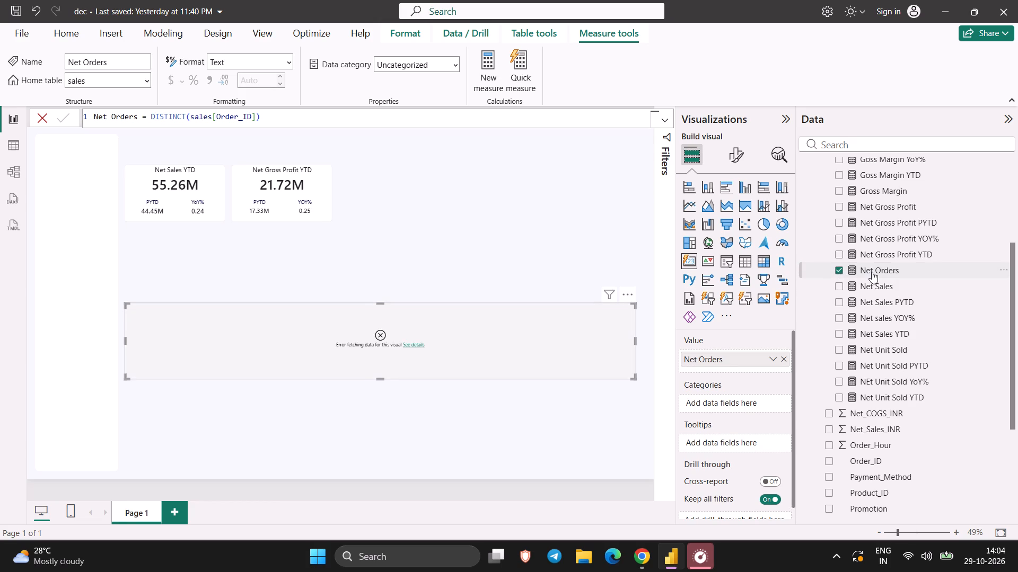
pyautogui.click(301, 114)
pyautogui.press('Return')
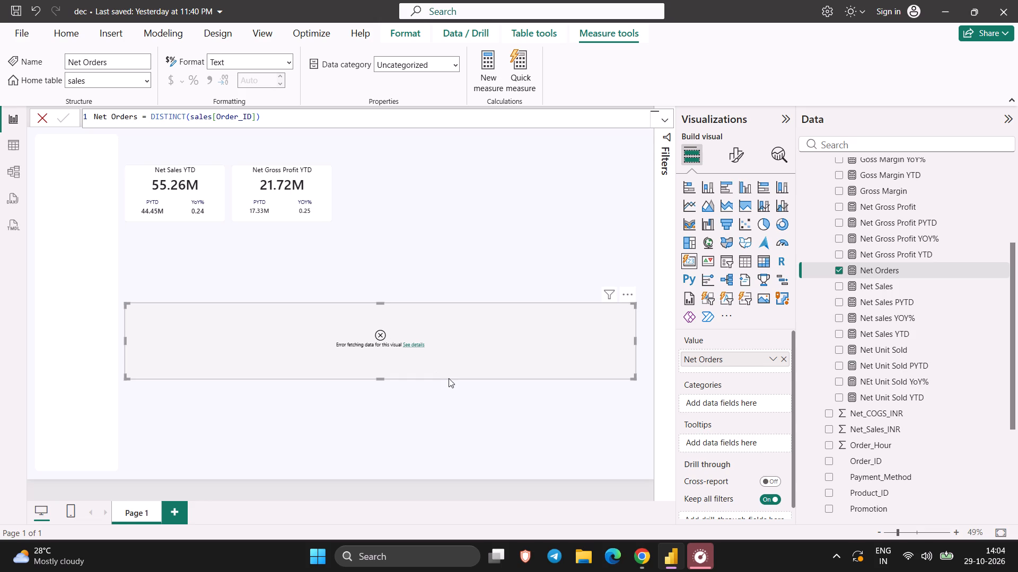
# Recheck the Net Orders formula in the Chrome tutorial, and change DISTINCT to DISTINCTCOUNT in the Power BI measure.
pyautogui.click(644, 566)
pyautogui.press('space')
pyautogui.press('space')
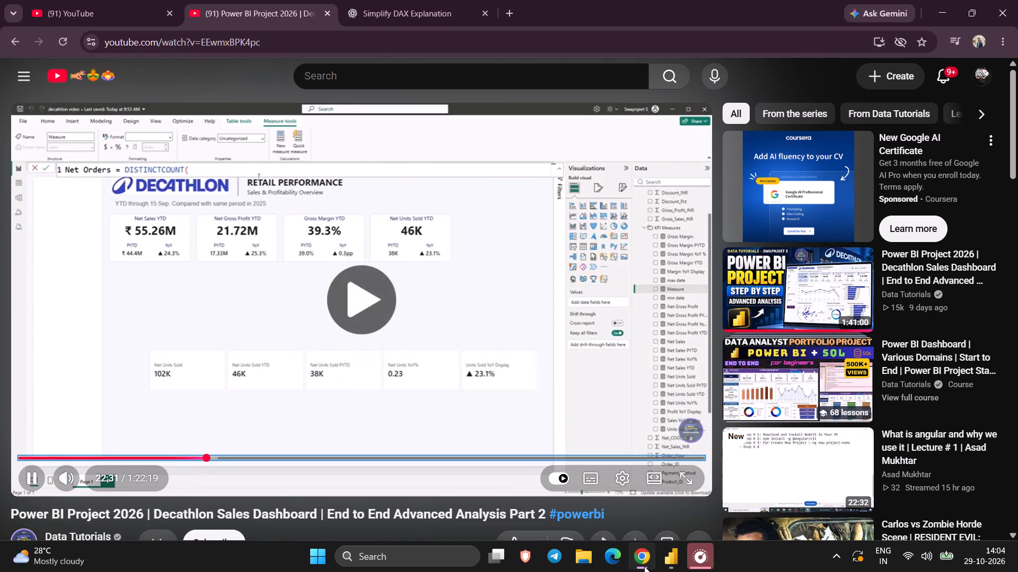
pyautogui.click(673, 570)
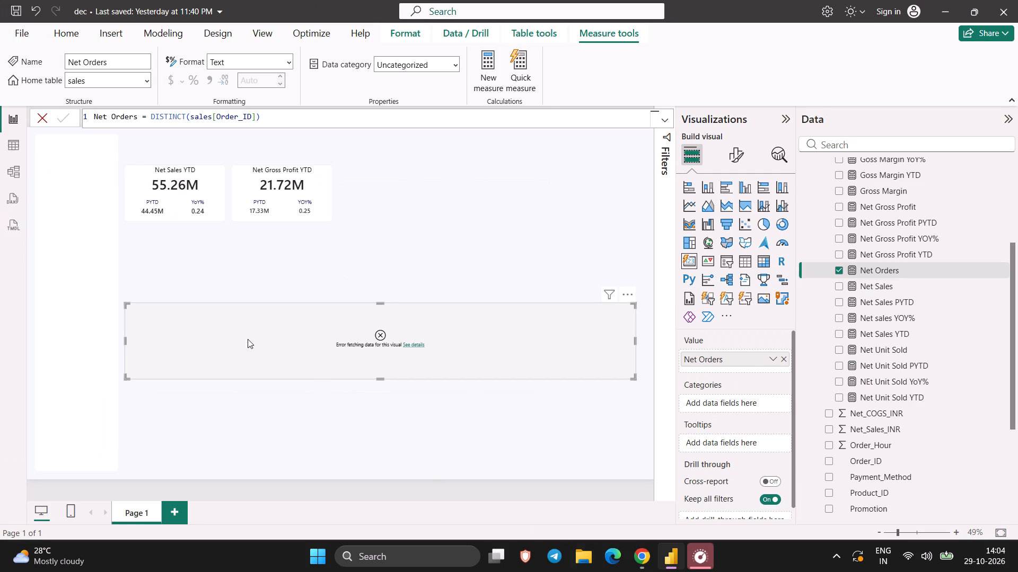
pyautogui.click(183, 115)
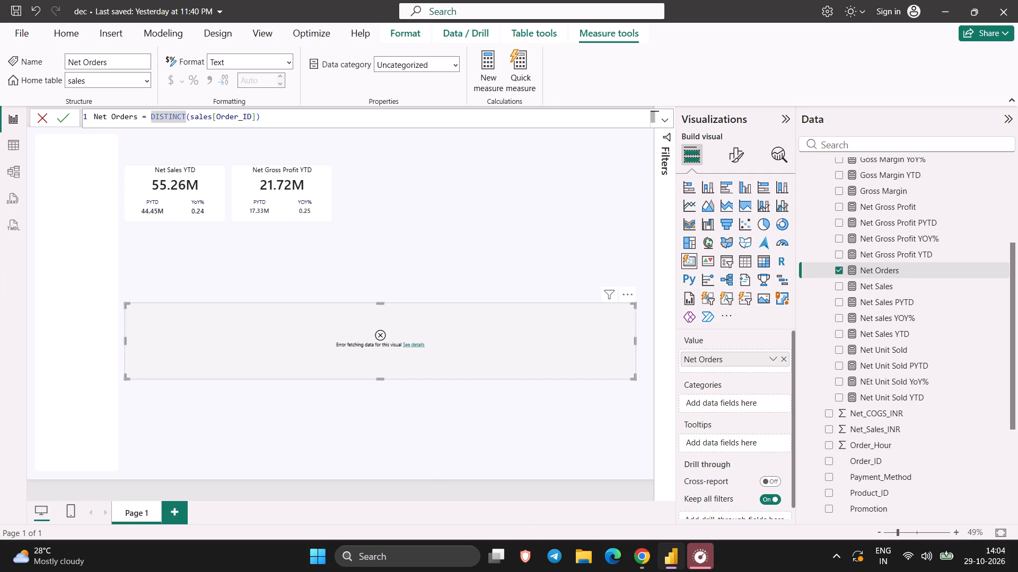
pyautogui.press('Right')
pyautogui.hotkey('shift', 'c')
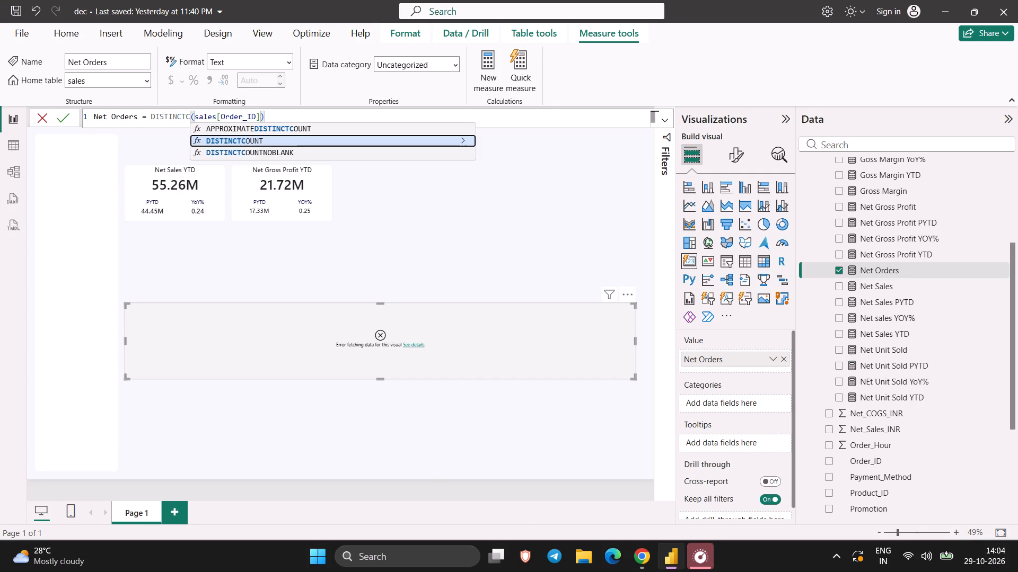
pyautogui.press('Return')
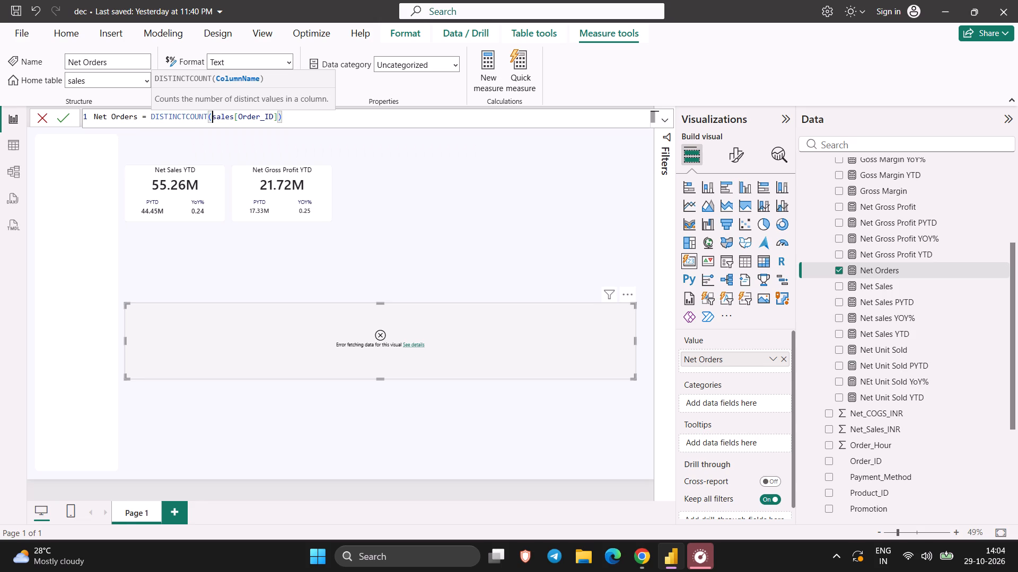
pyautogui.press('Return')
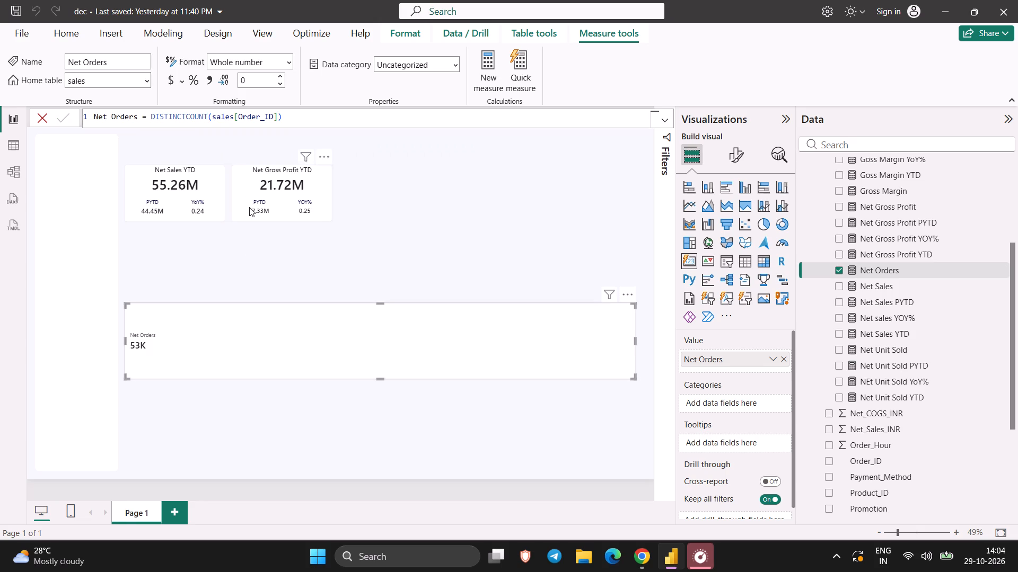
# Switch to the Chrome tutorial and study, pausing repeatedly, how the Net Orders YTD measure is written from the Net Sales YTD formula.
pyautogui.click(627, 552)
pyautogui.press('space')
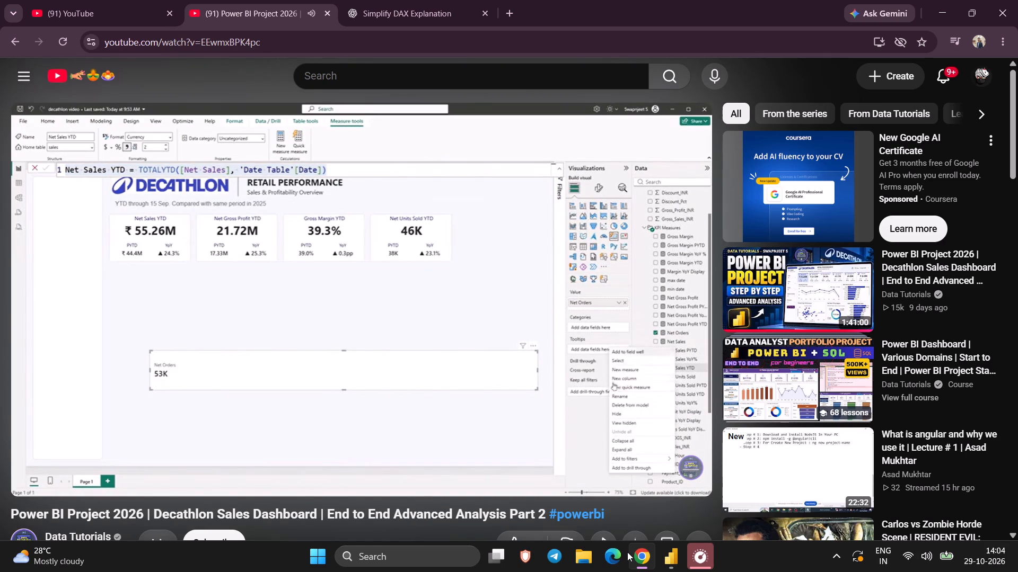
pyautogui.press('space')
pyautogui.press('space')
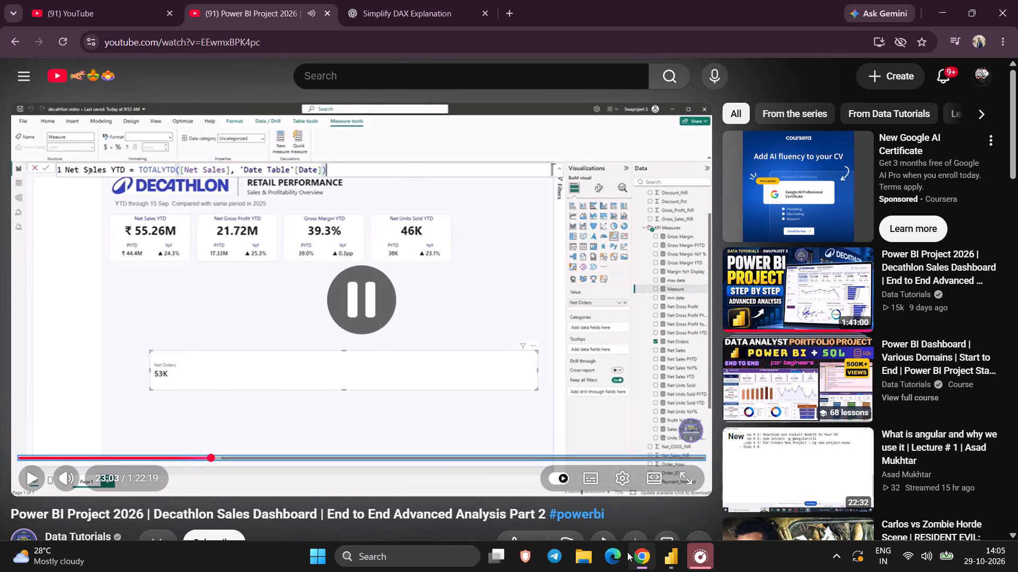
pyautogui.press('space')
pyautogui.press('space')
pyautogui.press('space')
pyautogui.press('space')
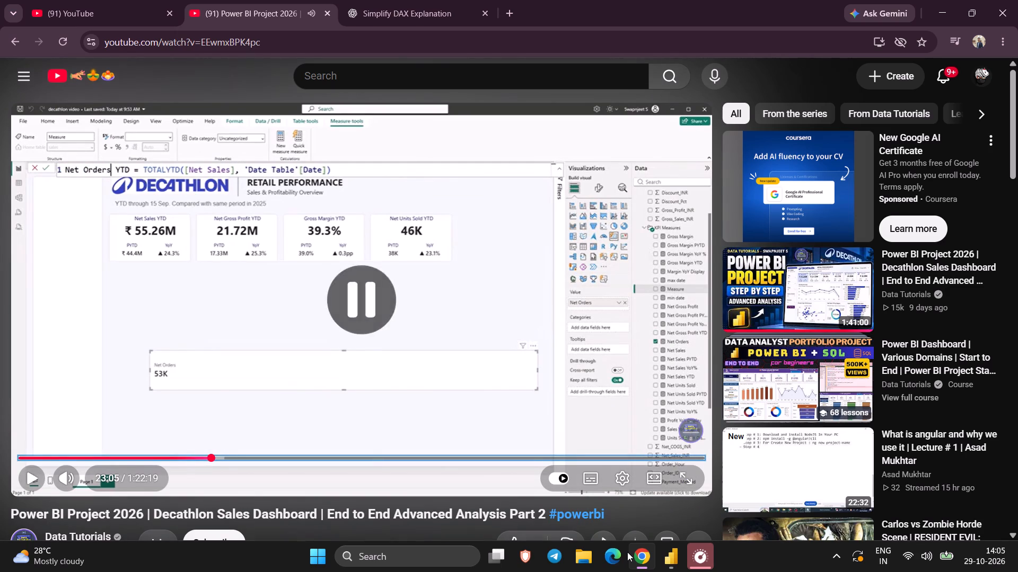
pyautogui.press('space')
pyautogui.press('space')
pyautogui.press('space')
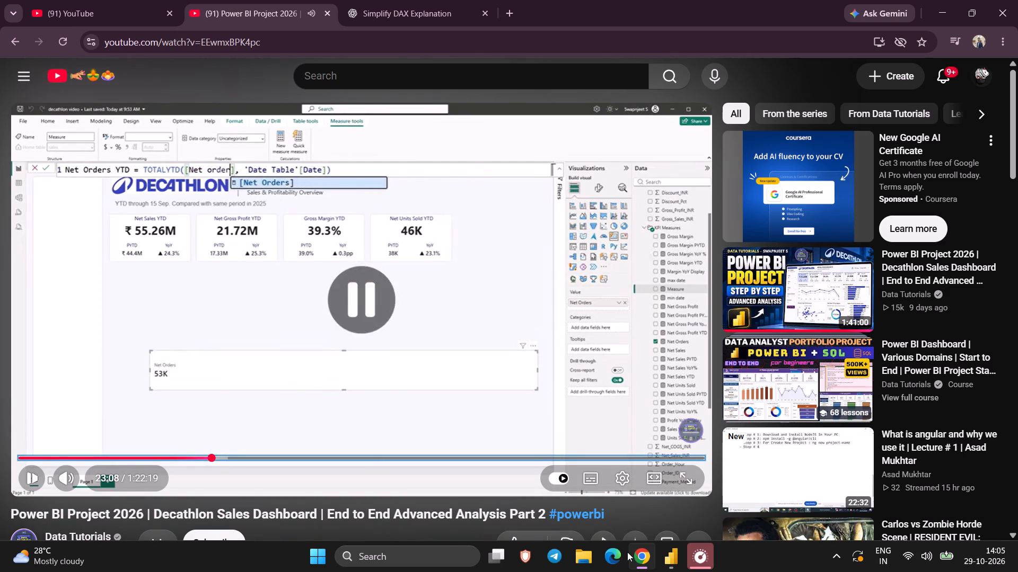
pyautogui.press('space')
pyautogui.press('space')
pyautogui.press('space')
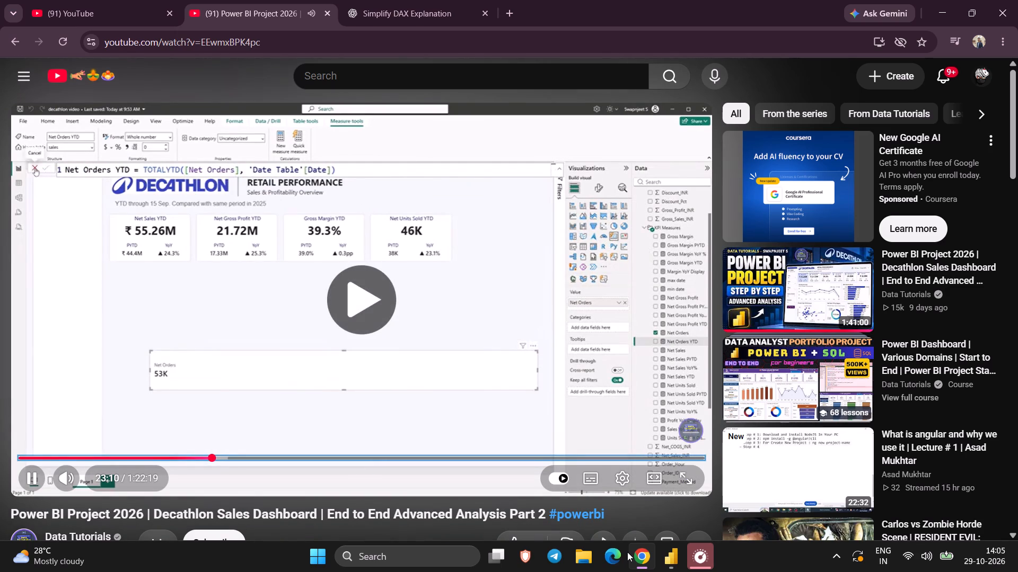
pyautogui.press('space')
# Switch to Power BI and start a new measure in the sales table named Net orders YTD.
pyautogui.click(675, 555)
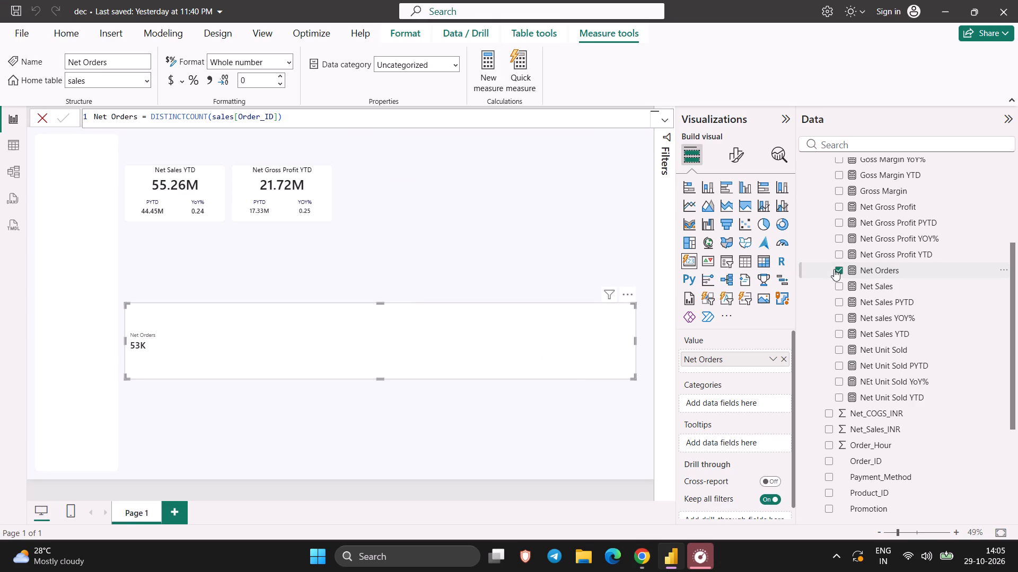
pyautogui.rightClick(831, 288)
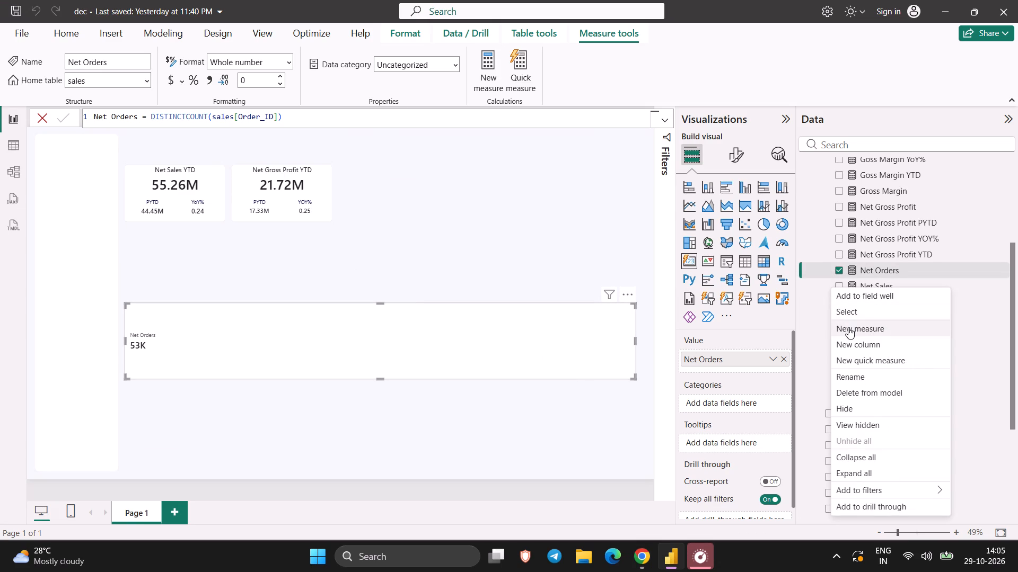
pyautogui.click(848, 328)
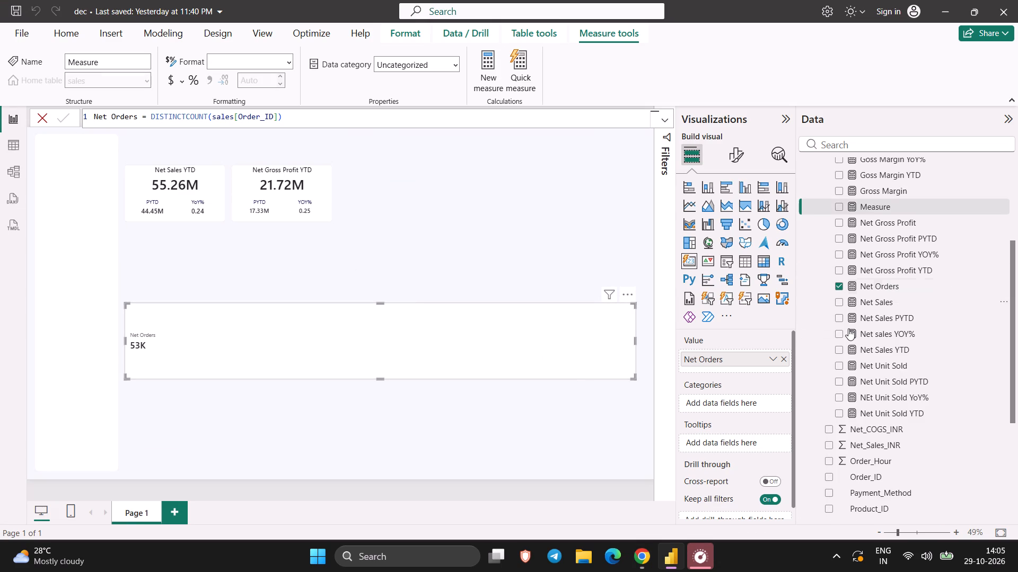
pyautogui.write('Net ors')
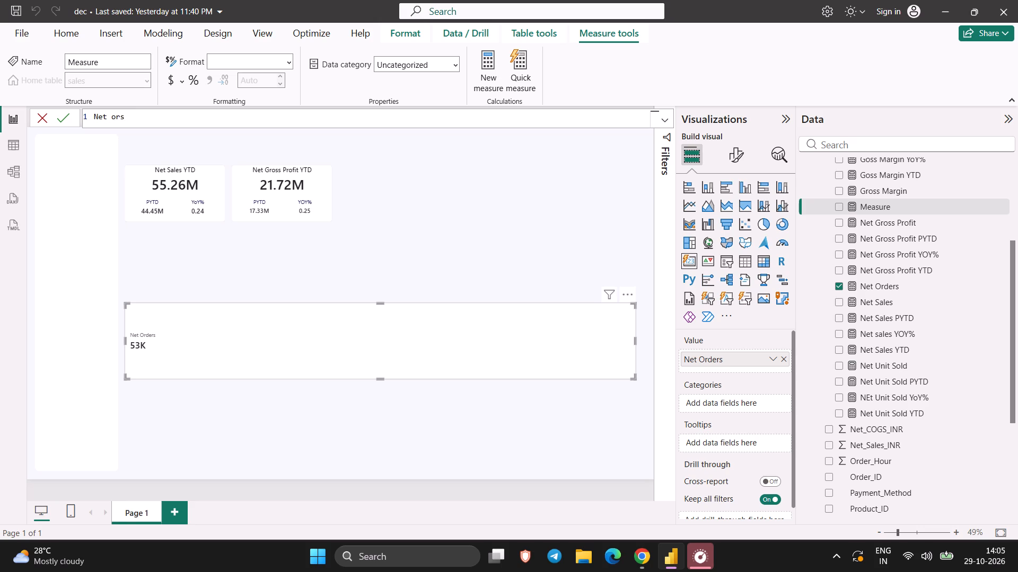
pyautogui.press('BackSpace')
pyautogui.write('erd')
pyautogui.press('BackSpace')
pyautogui.press('BackSpace')
pyautogui.press('BackSpace')
pyautogui.write('ders')
pyautogui.press('space')
pyautogui.write('YTD')
pyautogui.press('space')
pyautogui.write('=')
pyautogui.press('space')
# Define the Net orders YTD measure as TOTALYTD([Net Orders], 'Date Table'[Date]) and commit it.
pyautogui.write('tot')
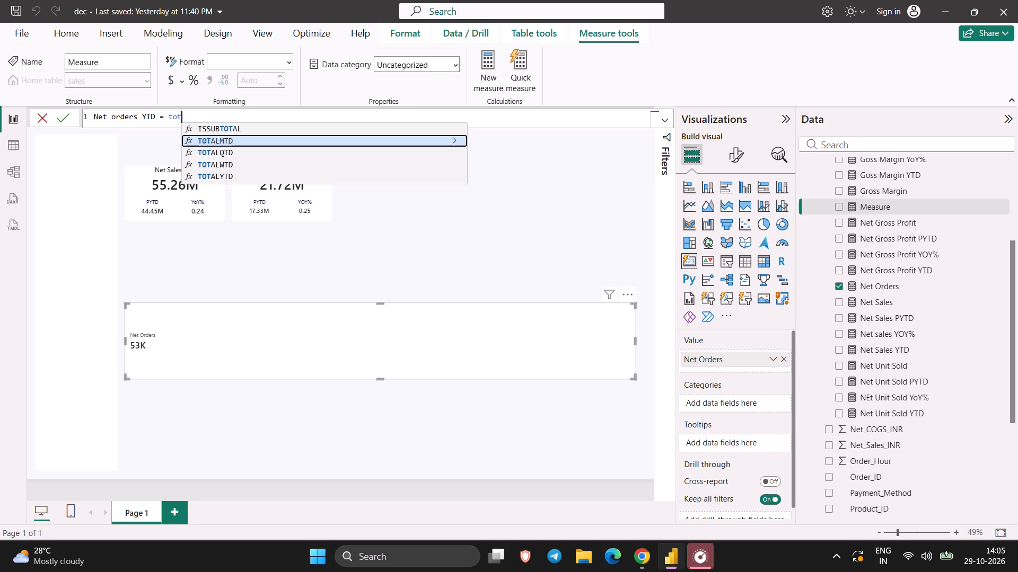
pyautogui.press('Down')
pyautogui.press('Down')
pyautogui.press('Down')
pyautogui.press('Return')
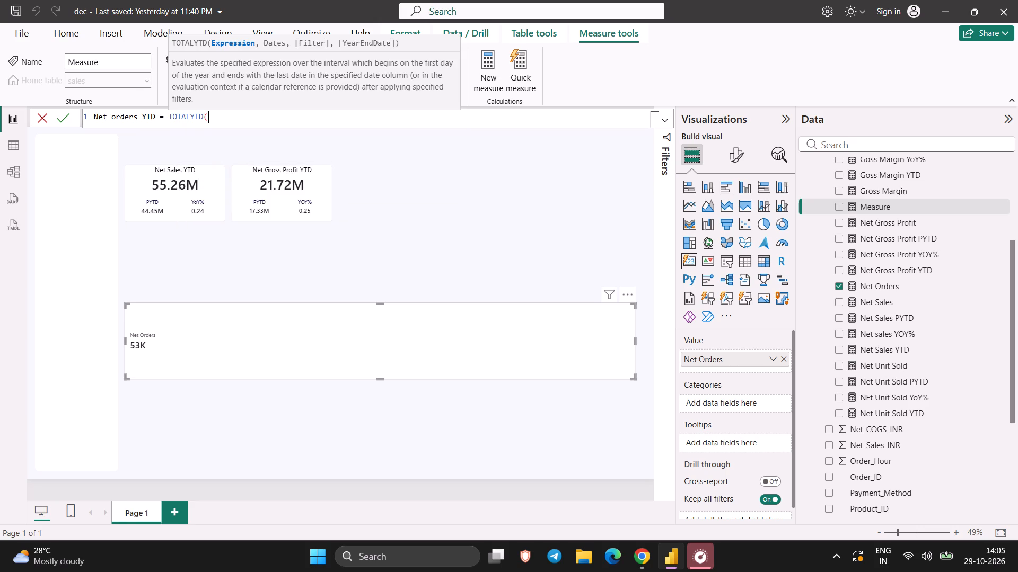
pyautogui.write('ne')
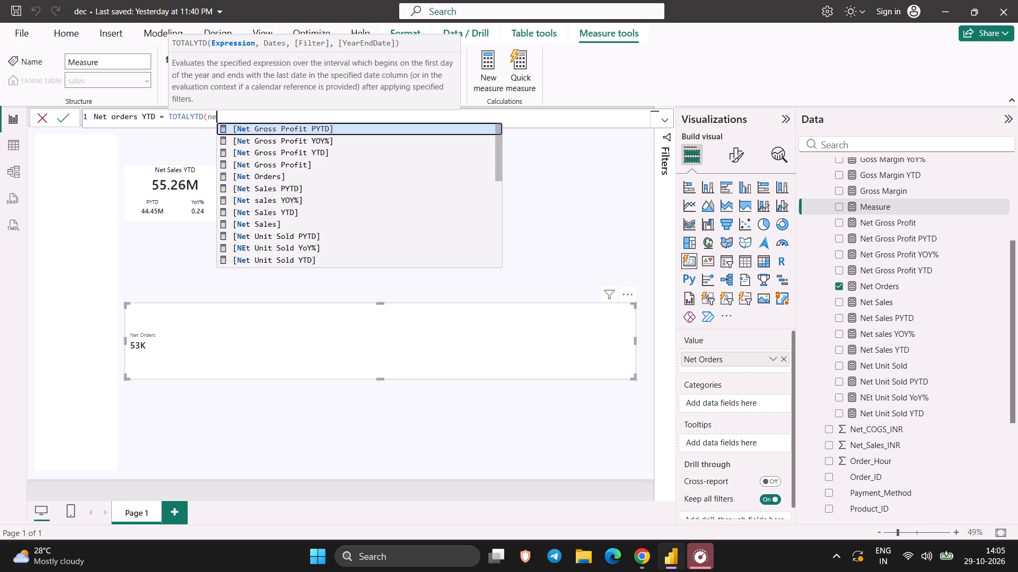
pyautogui.press('t')
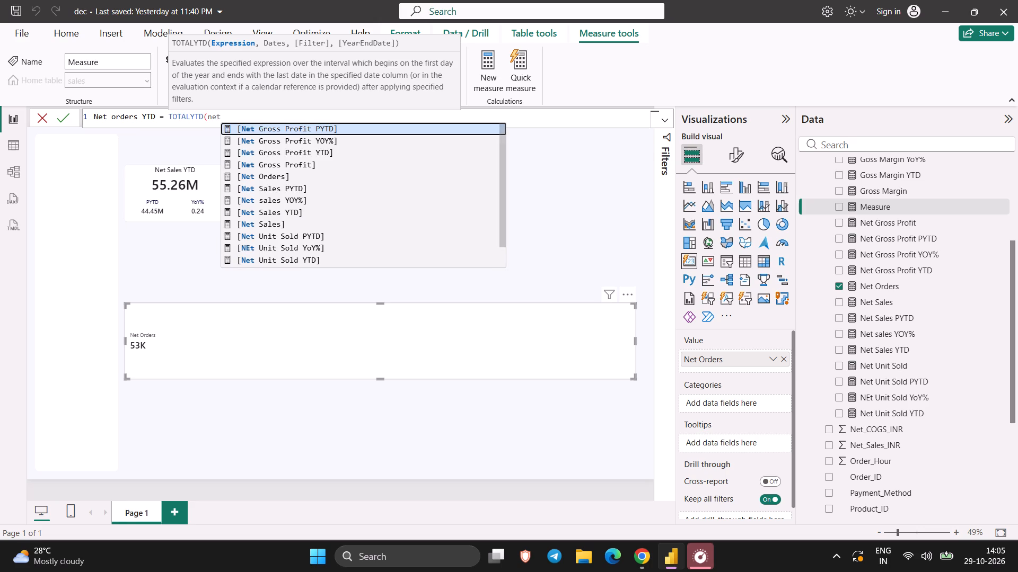
pyautogui.press('space')
pyautogui.write('or')
pyautogui.press('Return')
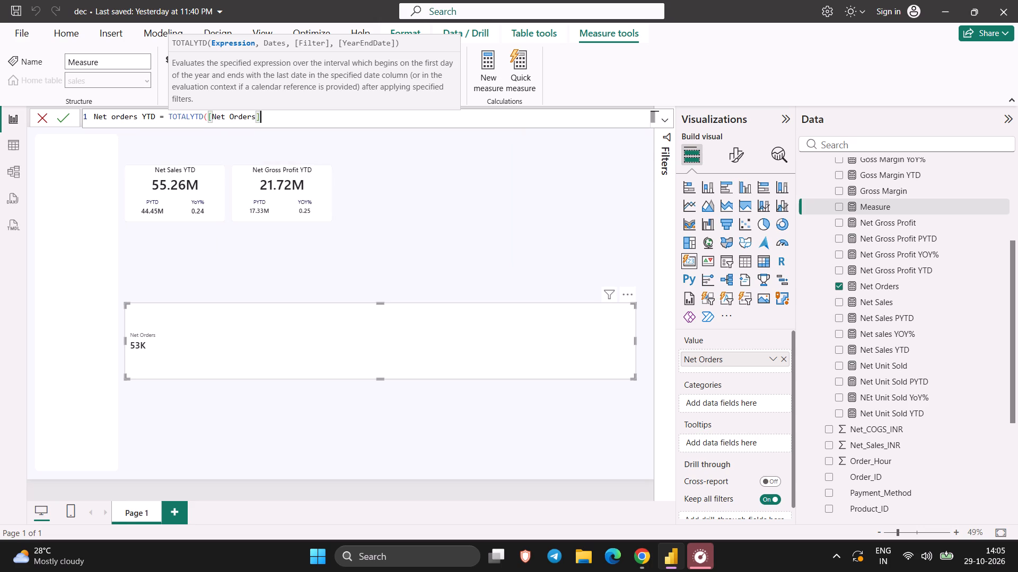
pyautogui.write(',')
pyautogui.press('space')
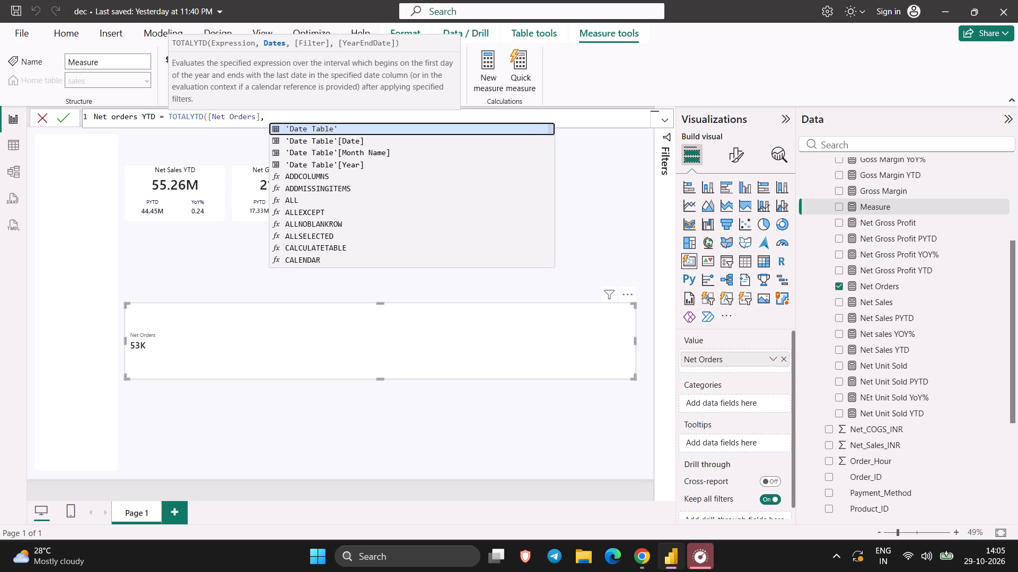
pyautogui.write('da')
pyautogui.press('Down')
pyautogui.press('Return')
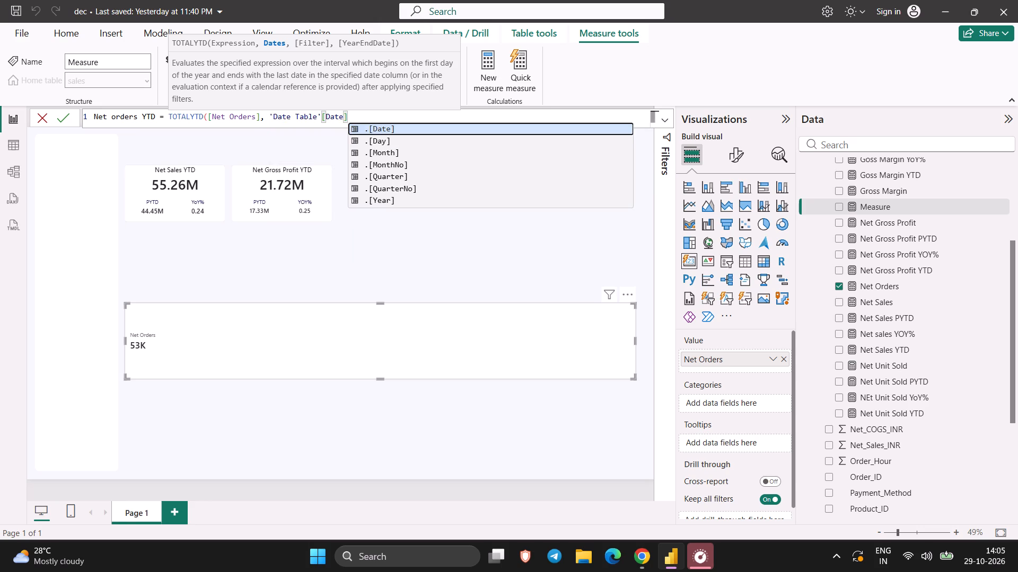
pyautogui.hotkey('shift', ')')
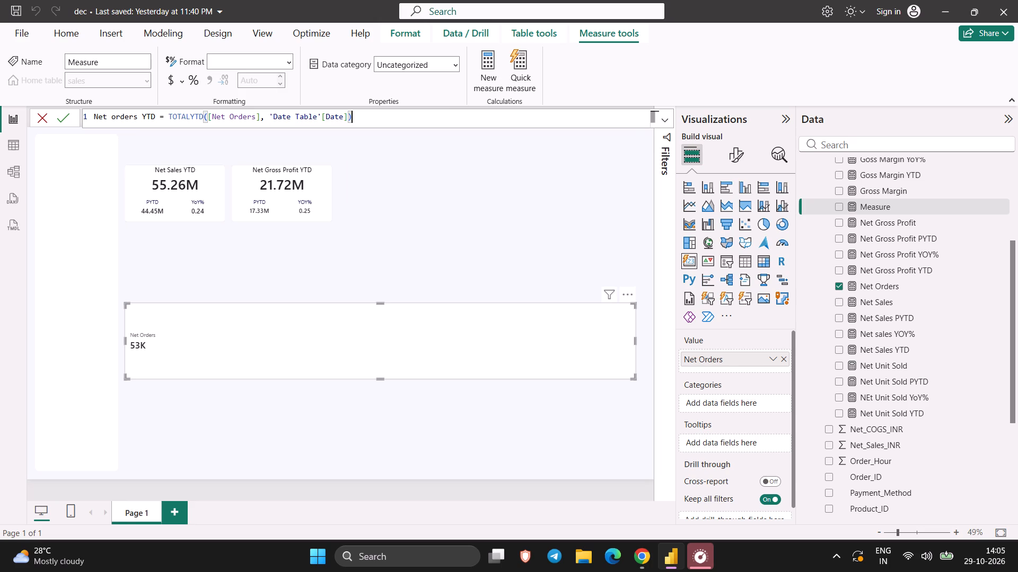
pyautogui.press('Return')
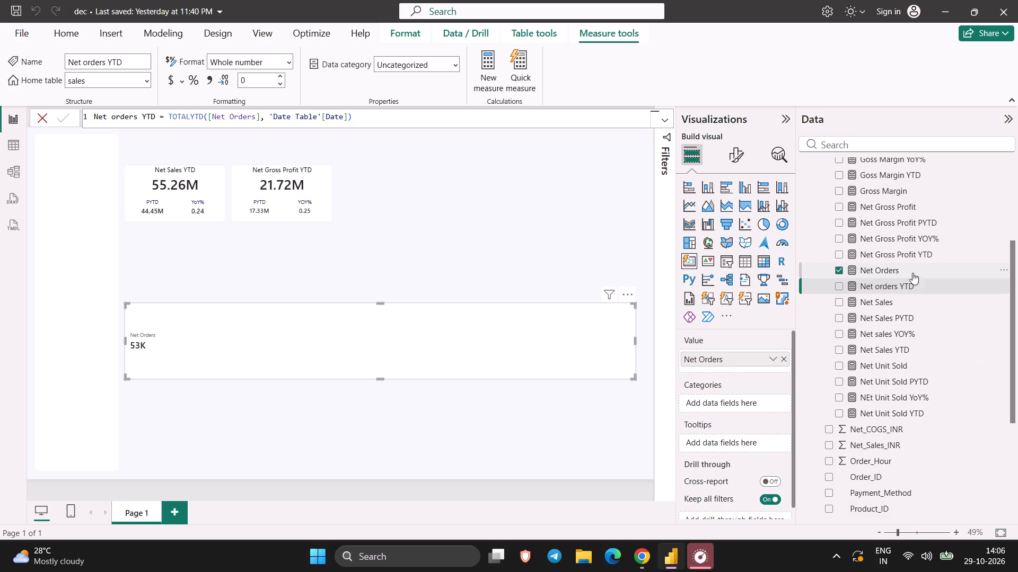
# Add the Net orders YTD measure to the selected card visual's values beside Net Orders.
pyautogui.click(842, 282)
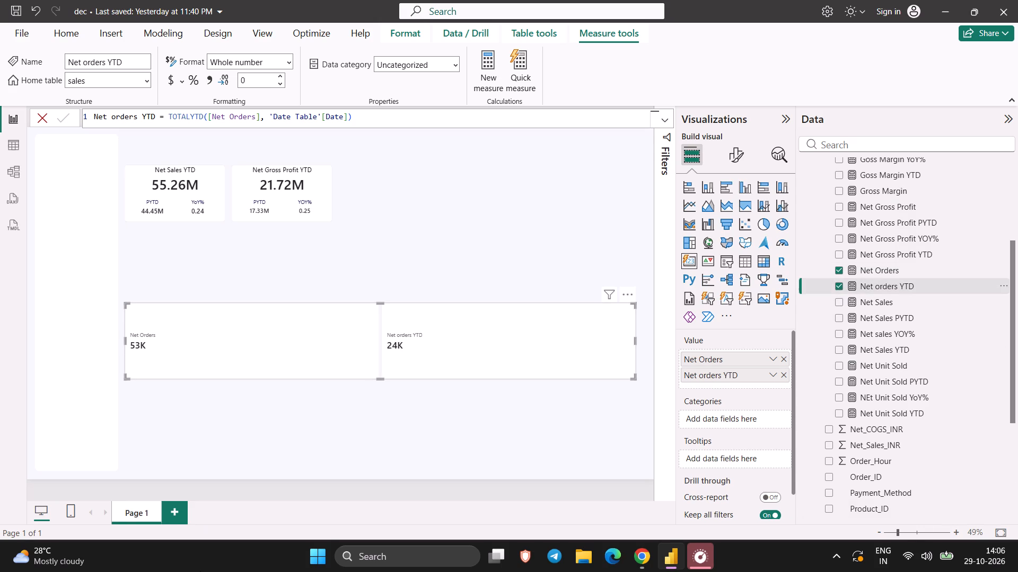
pyautogui.doubleClick(628, 553)
pyautogui.press('space')
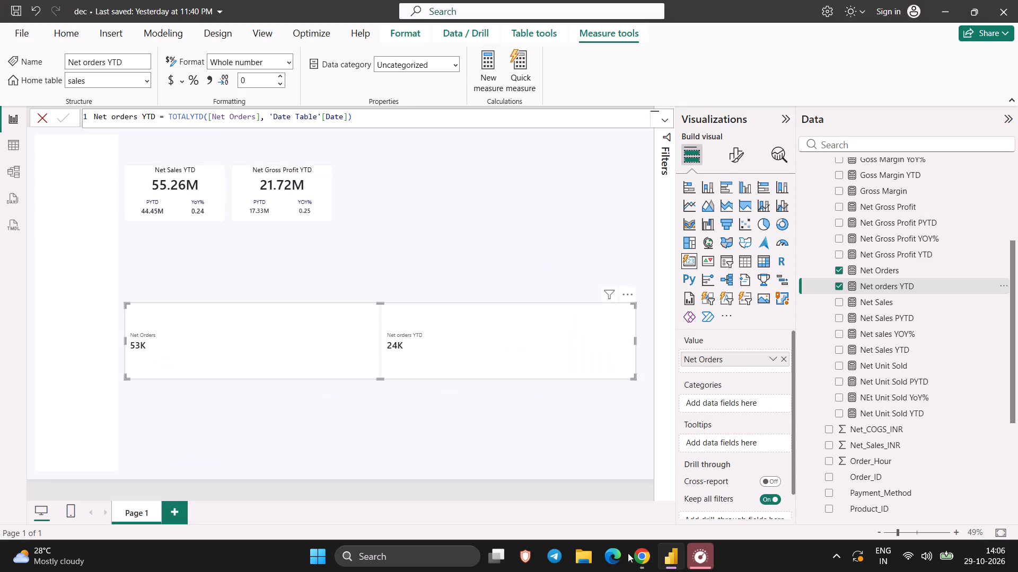
pyautogui.click(837, 283)
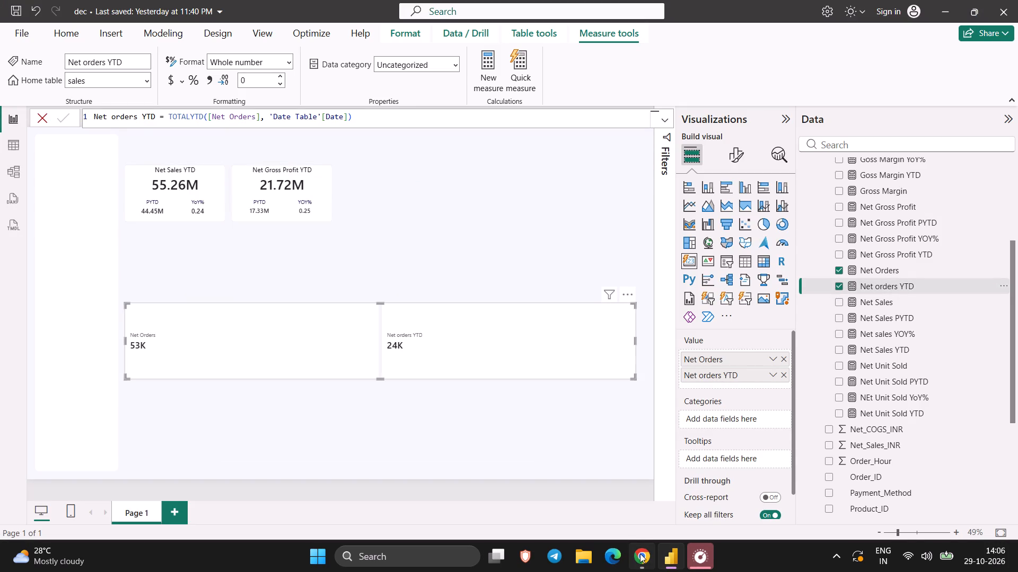
# Switch to the Chrome tutorial and skip ahead to check how the Net Orders PYTD measure is added.
pyautogui.click(640, 553)
pyautogui.press('space')
pyautogui.press('Right')
pyautogui.press('Right')
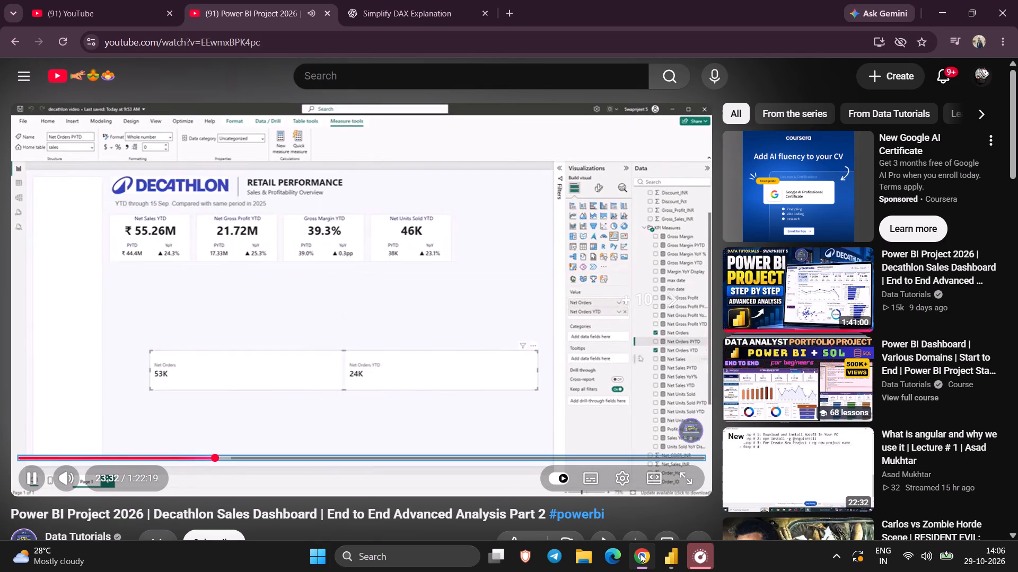
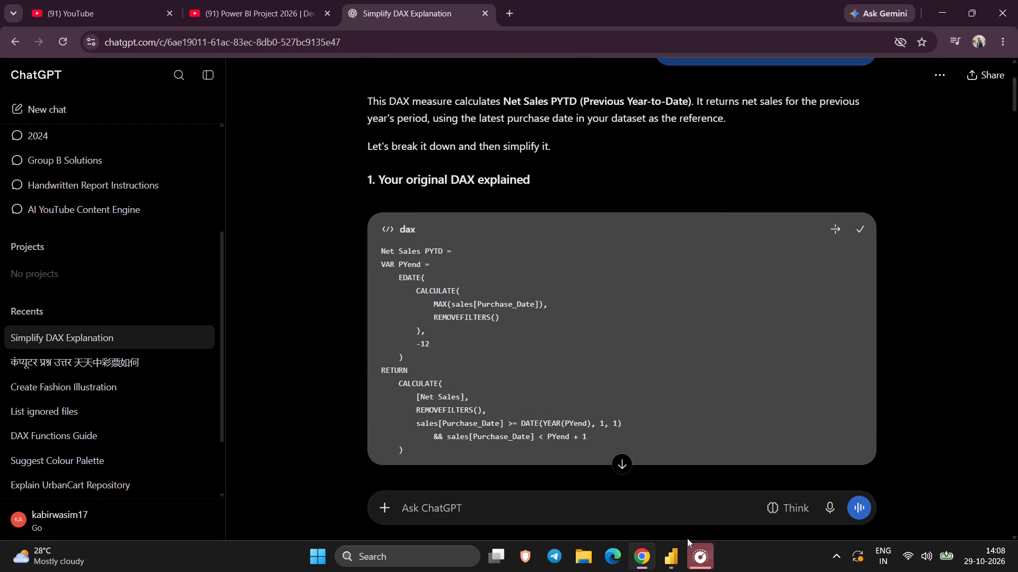
# In Power BI, replace the new measure's entire formula with the copied one and rename it Net Orders PYTD in the first line.
pyautogui.click(666, 562)
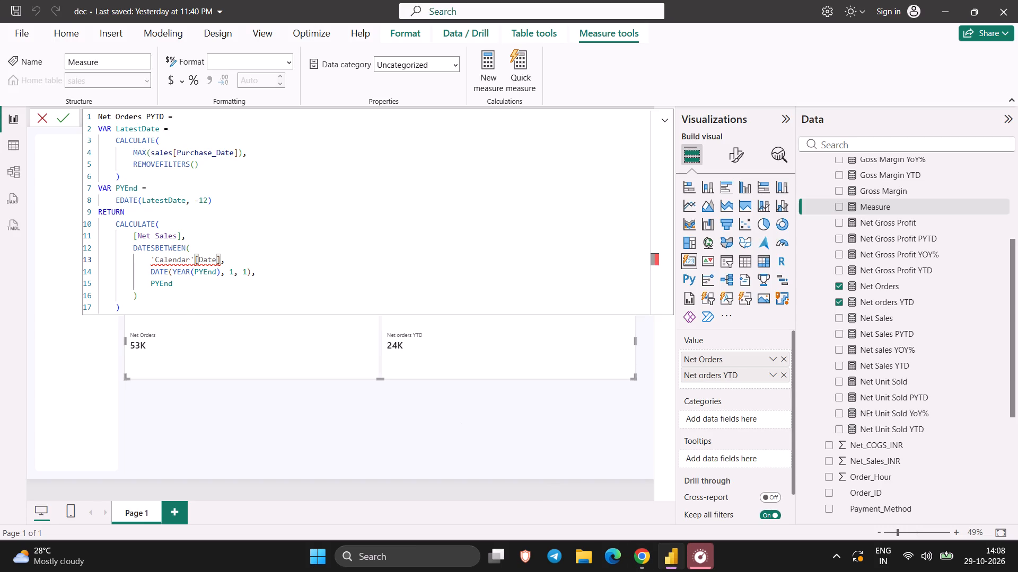
pyautogui.moveTo(159, 308); pyautogui.dragTo(63, 92)
pyautogui.hotkey('ctrl', 'v')
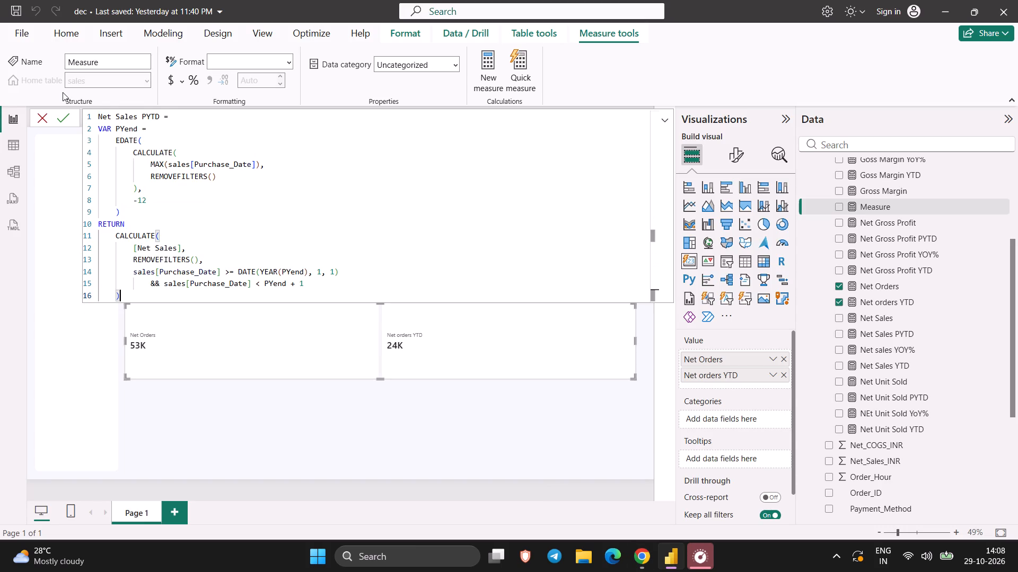
pyautogui.moveTo(138, 118); pyautogui.dragTo(116, 117)
pyautogui.press('o')
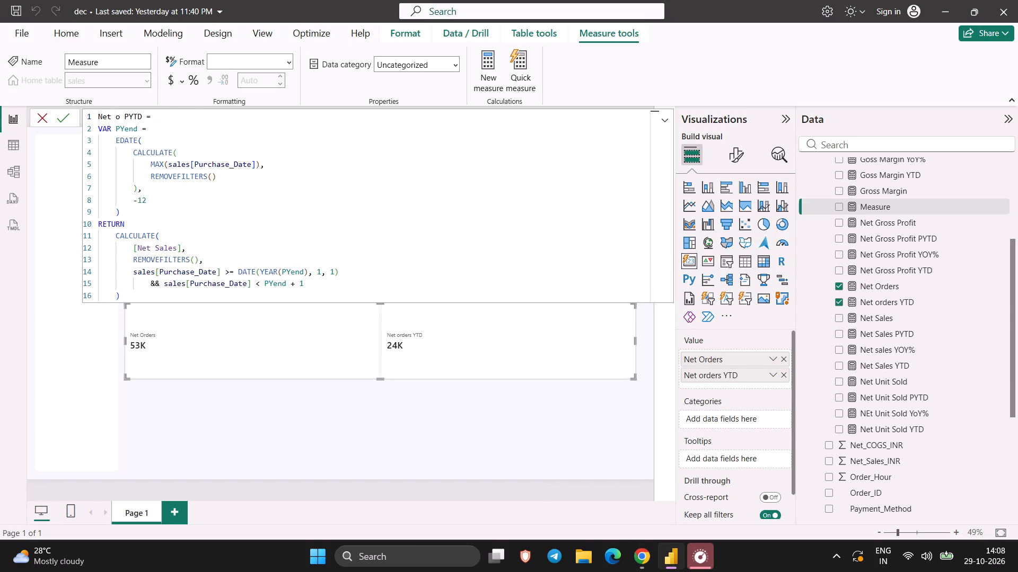
pyautogui.press('BackSpace')
pyautogui.write('Orders')
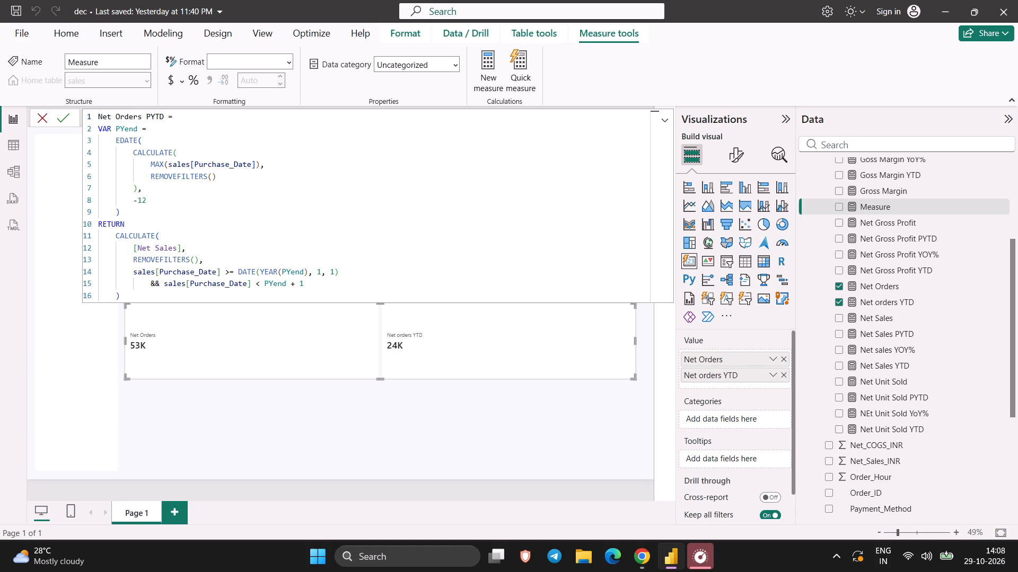
pyautogui.click(210, 188)
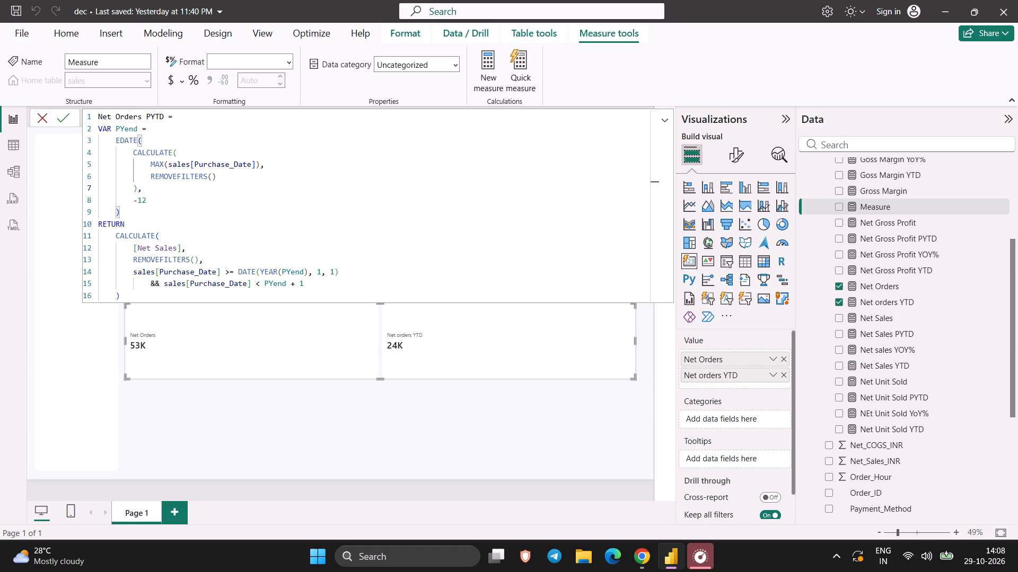
# Replace [Net Sales] with [Net Orders] in the formula's RETURN CALCULATE expression and commit the Net Orders PYTD measure.
pyautogui.click(178, 246)
pyautogui.press('BackSpace')
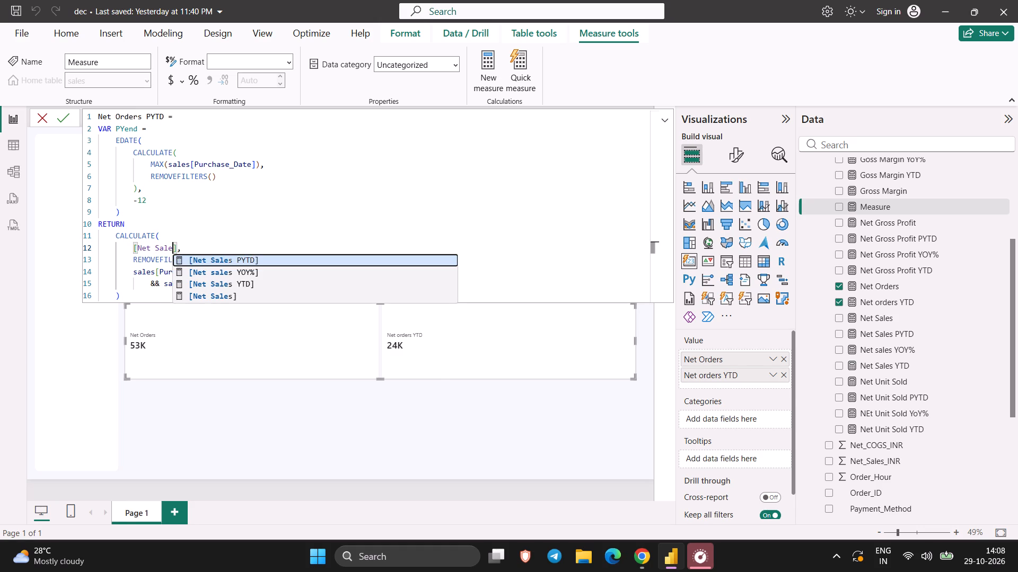
pyautogui.press('BackSpace')
pyautogui.press('BackSpace')
pyautogui.press('BackSpace')
pyautogui.press('BackSpace')
pyautogui.press('s')
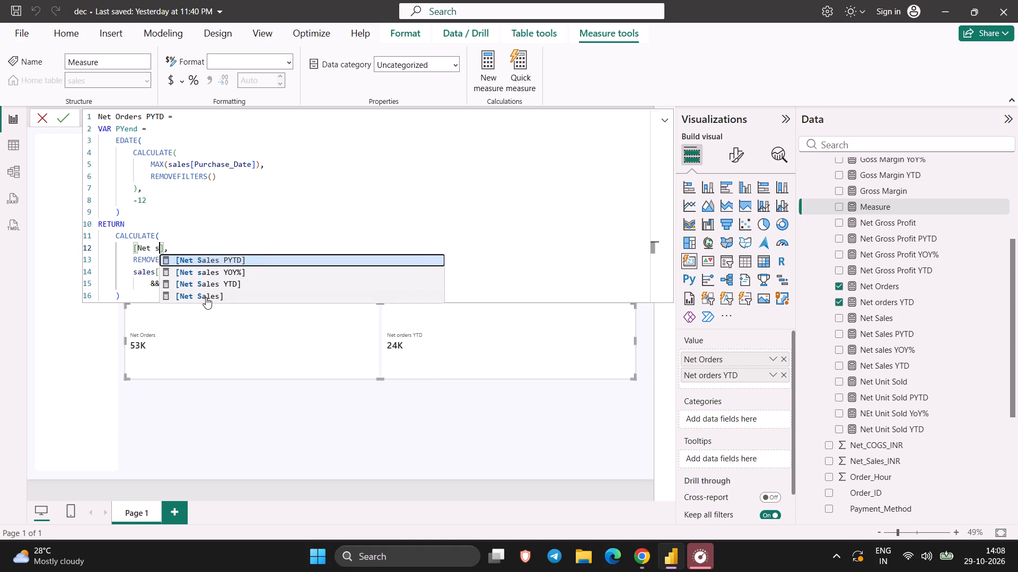
pyautogui.press('BackSpace')
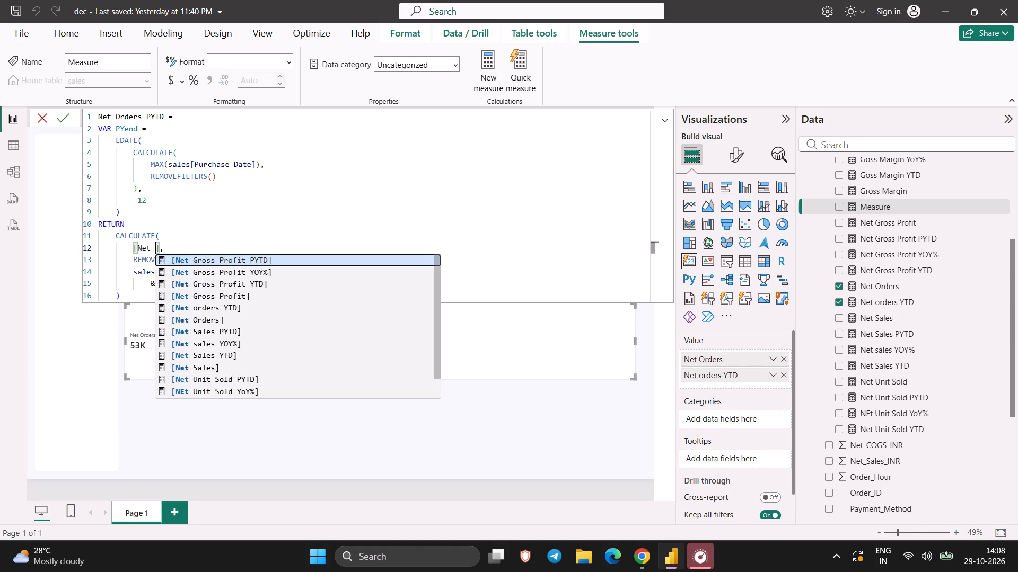
pyautogui.hotkey('shift', 's')
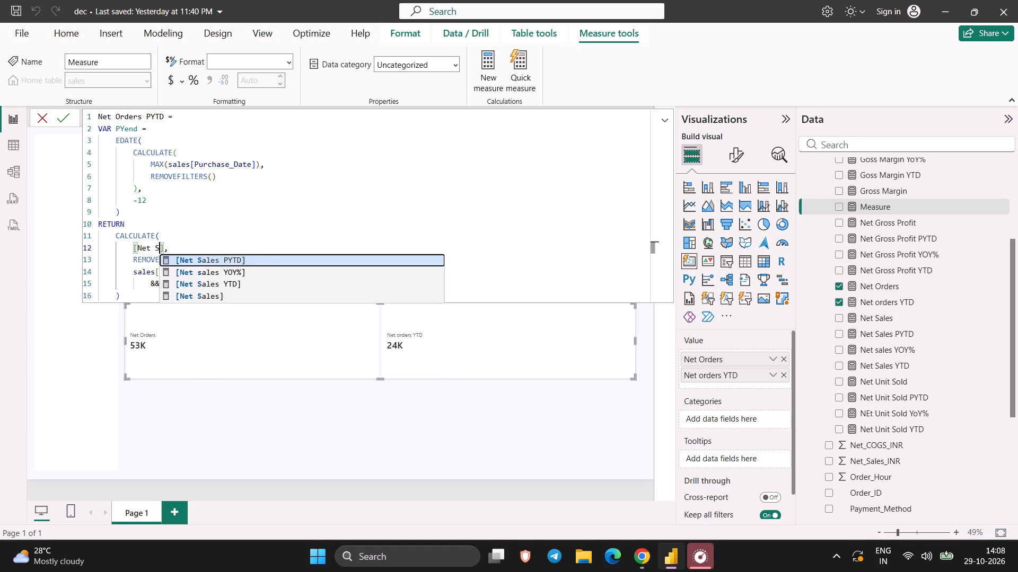
pyautogui.press('BackSpace')
pyautogui.hotkey('shift', 'o')
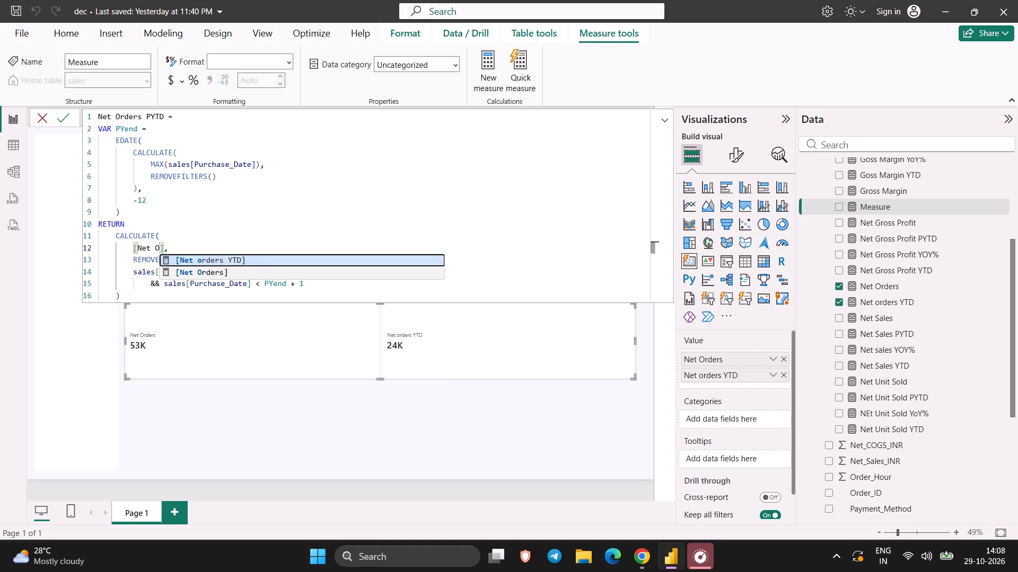
pyautogui.press('Down')
pyautogui.press('Return')
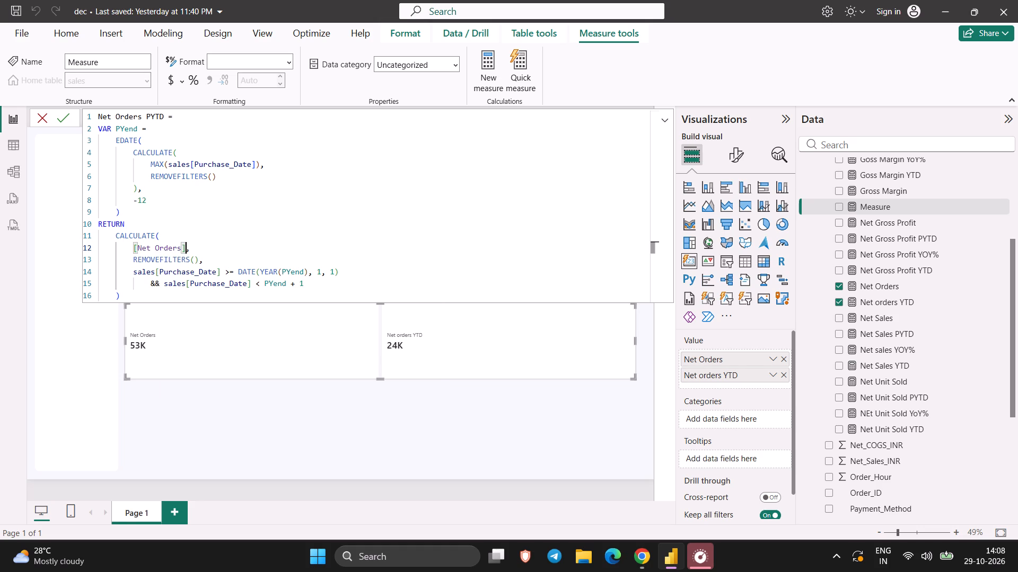
pyautogui.press('Return')
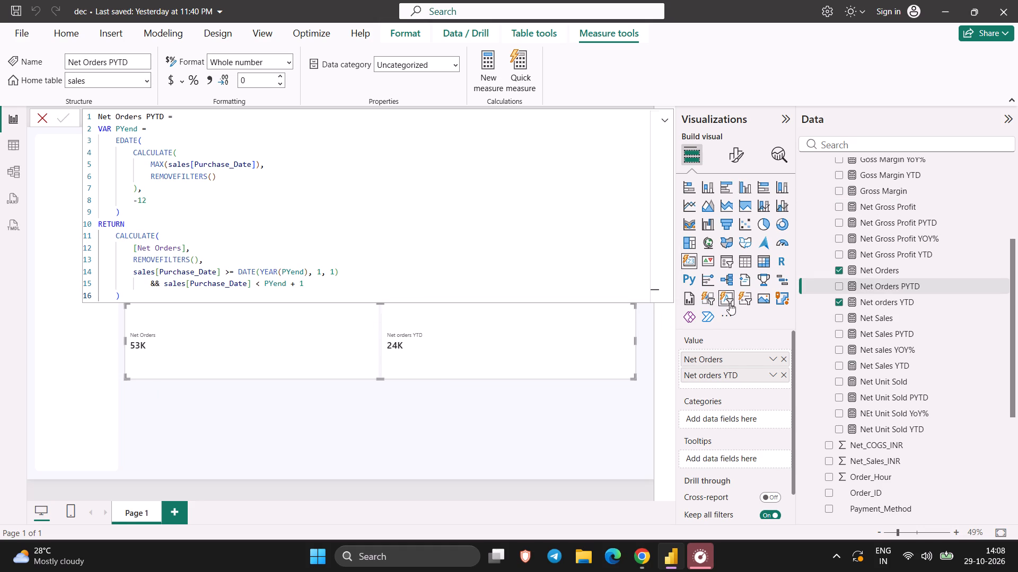
# Add the Net Orders PYTD measure to the card visual containing Net Orders and Net orders YTD.
pyautogui.click(840, 282)
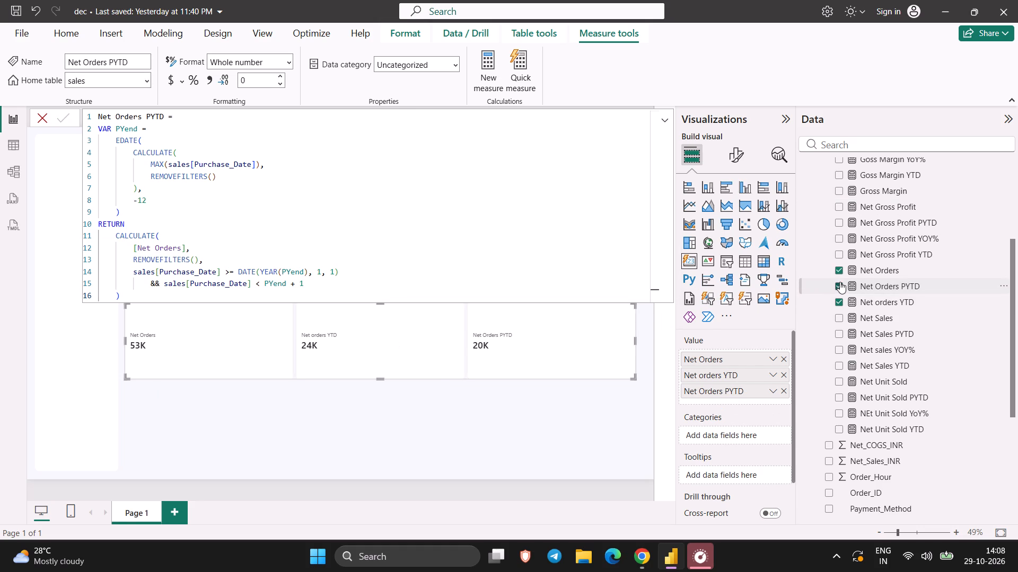
# Play the Decathlon dashboard tutorial video in Chrome to compare its Net Orders PYTD card, and return to Power BI.
pyautogui.click(642, 549)
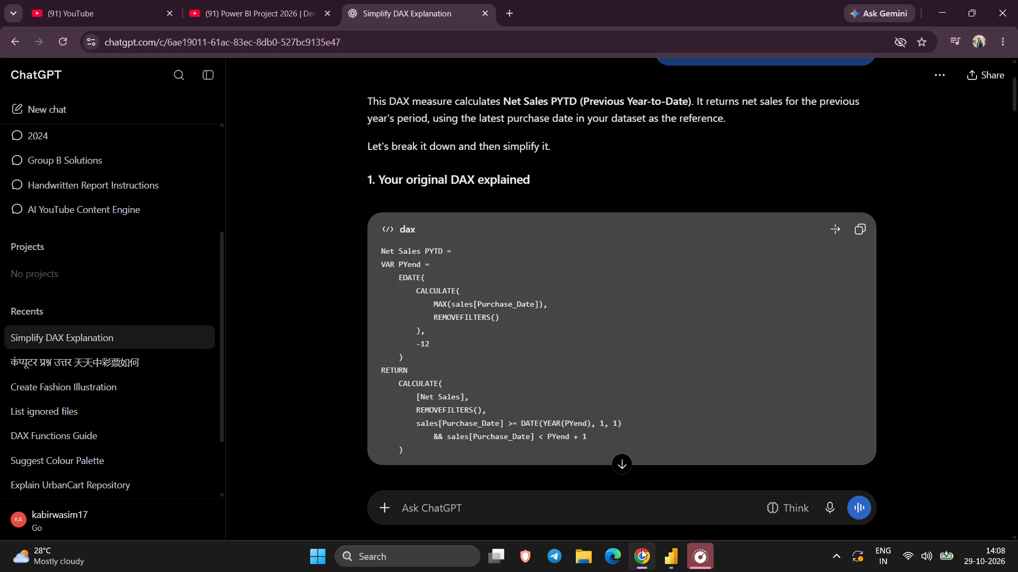
pyautogui.press('space')
pyautogui.click(254, 0)
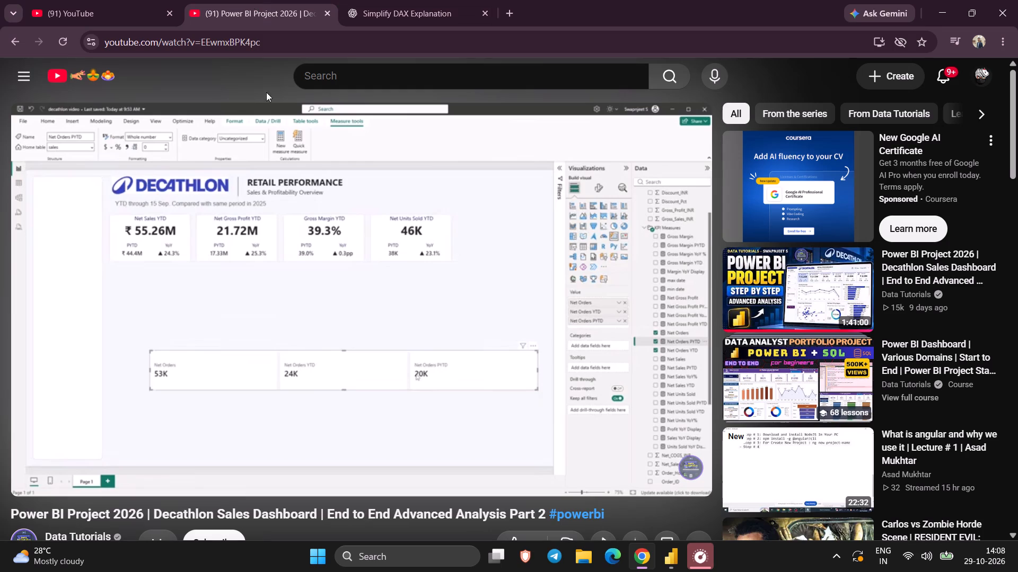
pyautogui.click(341, 202)
pyautogui.press('space')
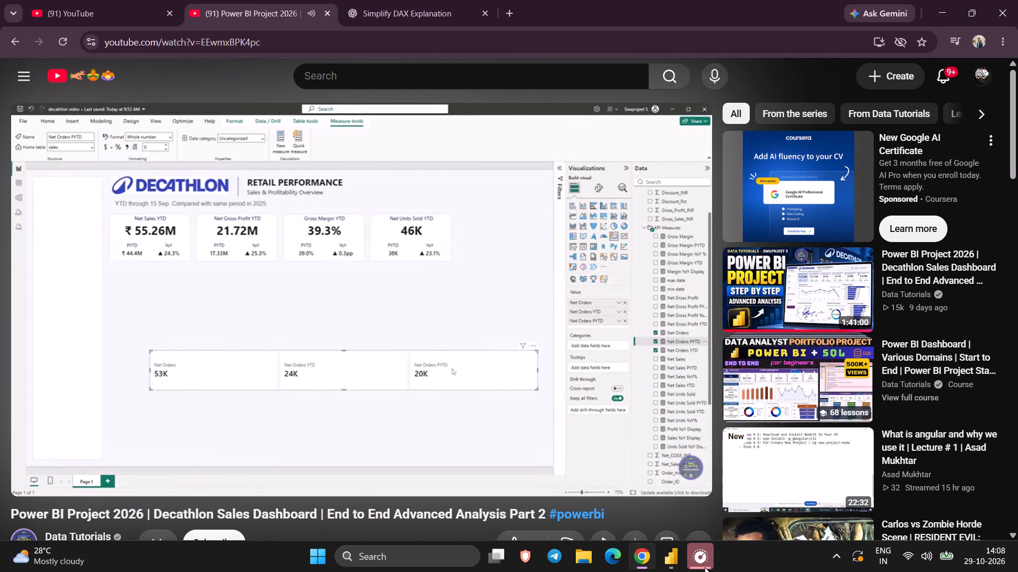
pyautogui.click(670, 557)
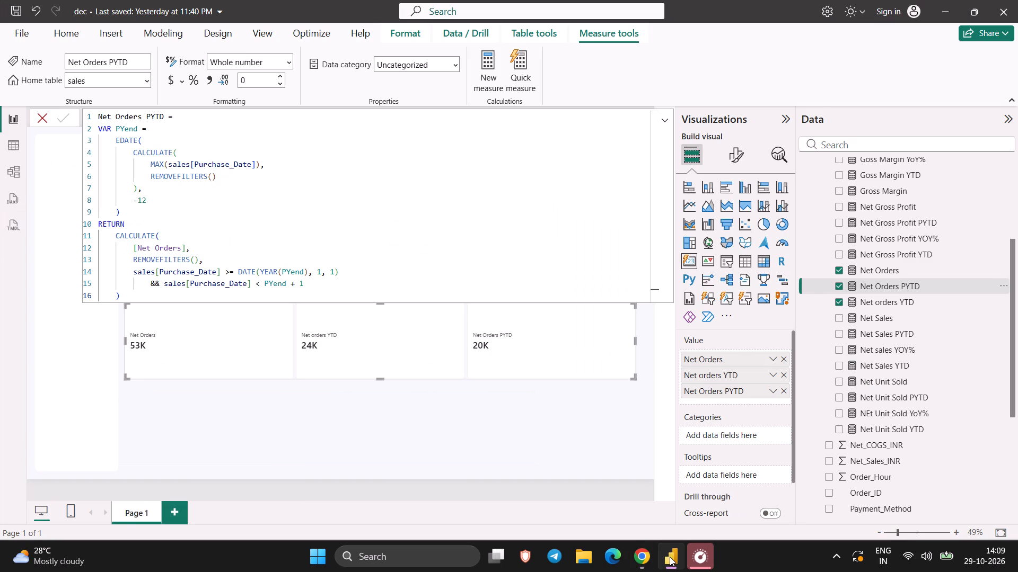
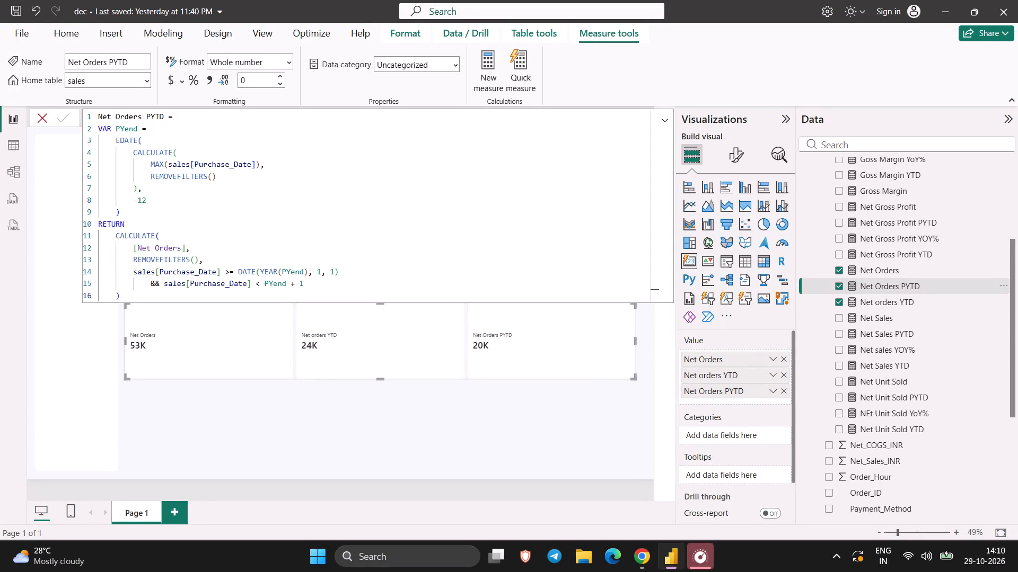
# Collapse the Net Orders PYTD measure's formula to a single line.
pyautogui.click(667, 119)
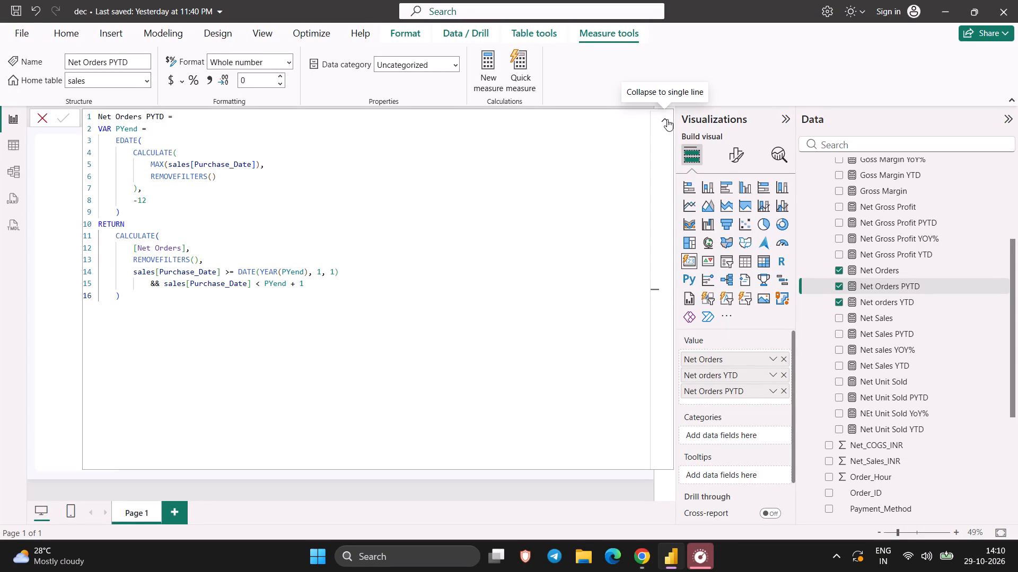
pyautogui.click(661, 123)
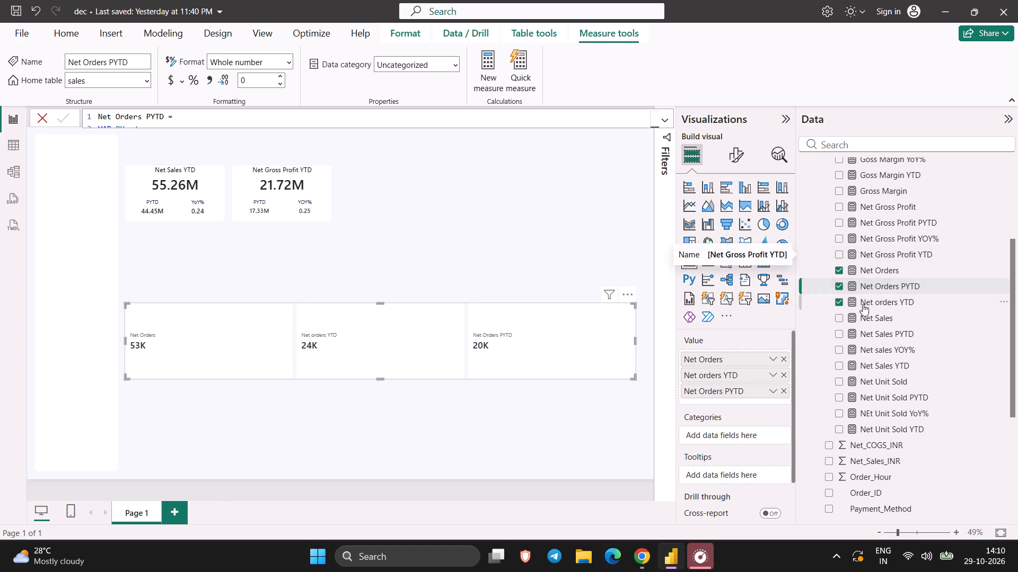
# Play the tutorial video in Chrome up to the YoY% measure formula, pause it, and return to Power BI.
pyautogui.click(654, 564)
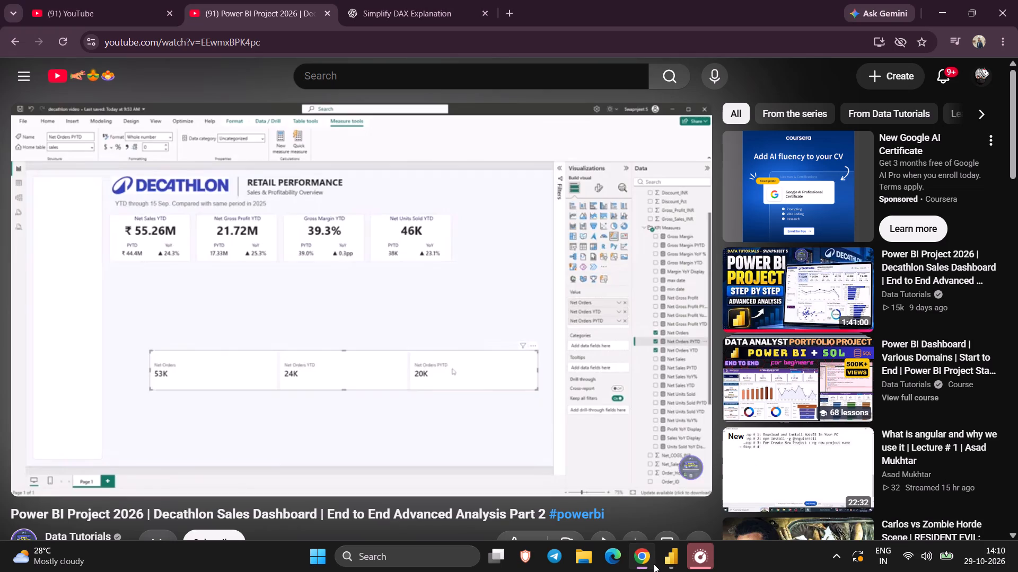
pyautogui.click(527, 378)
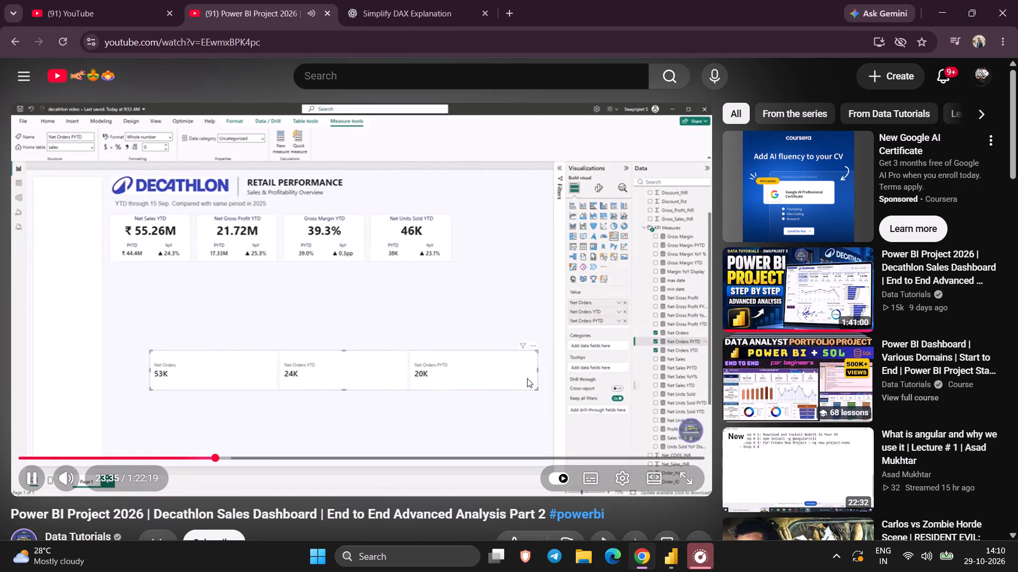
pyautogui.press('space')
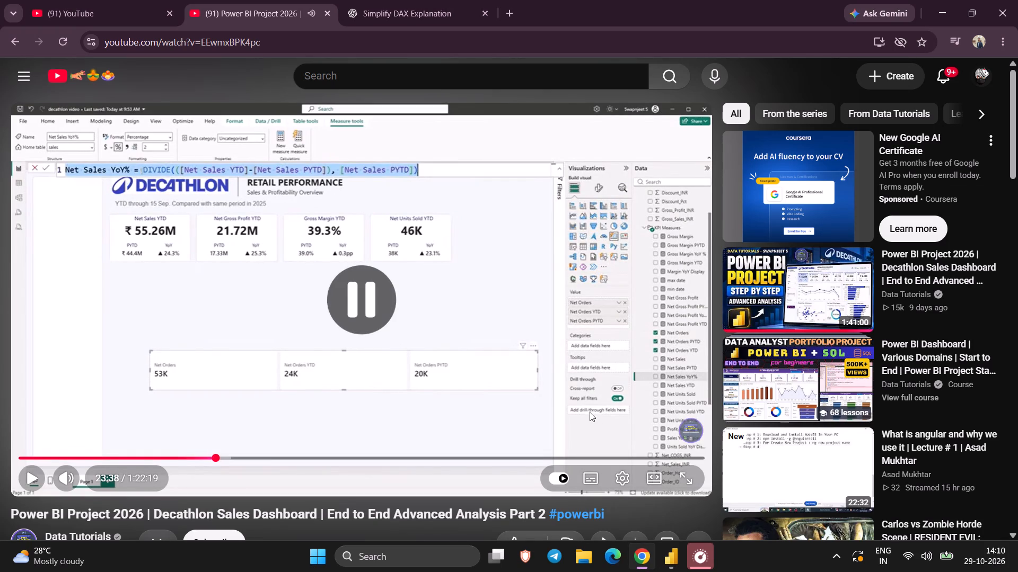
pyautogui.click(675, 559)
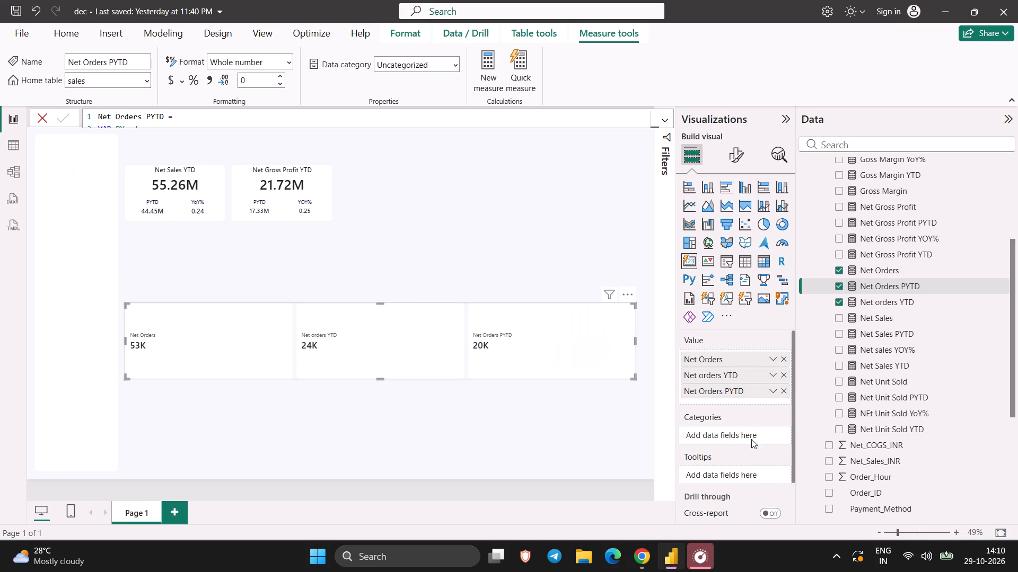
# Create a new measure in the sales table and name it Net Orders YoY% in the formula.
pyautogui.rightClick(827, 296)
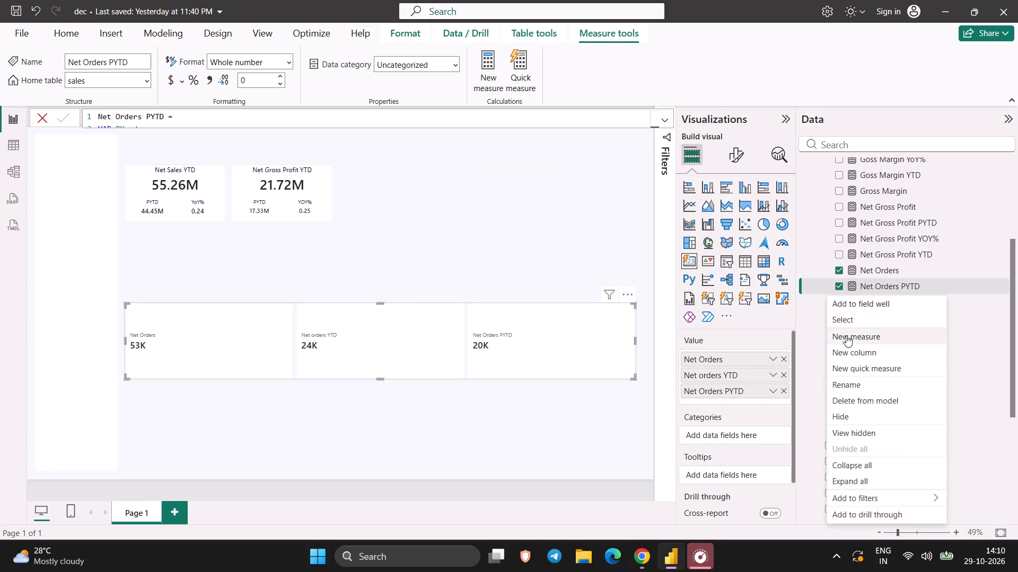
pyautogui.click(846, 336)
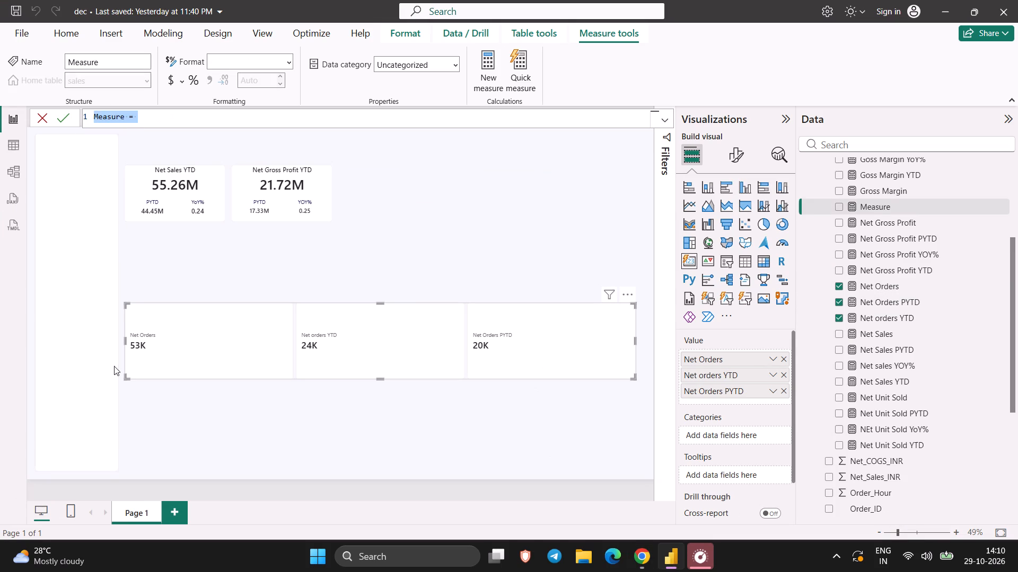
pyautogui.write('NEt')
pyautogui.press('space')
pyautogui.press('BackSpace')
pyautogui.press('BackSpace')
pyautogui.press('BackSpace')
pyautogui.write('et Orders')
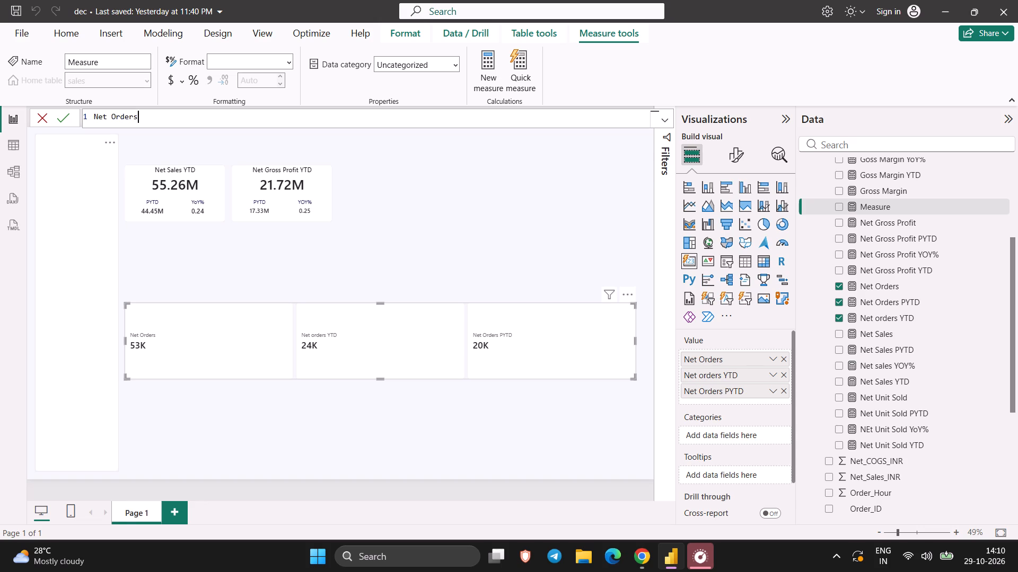
pyautogui.press('space')
pyautogui.write('YoY')
pyautogui.write('%')
pyautogui.press('space')
# Start the measure's expression with a DIVIDE function whose numerator is [Net orders YTD] - [Net Orders PYTD].
pyautogui.write('=')
pyautogui.press('space')
pyautogui.write('did')
pyautogui.press('BackSpace')
pyautogui.press('v')
pyautogui.press('Return')
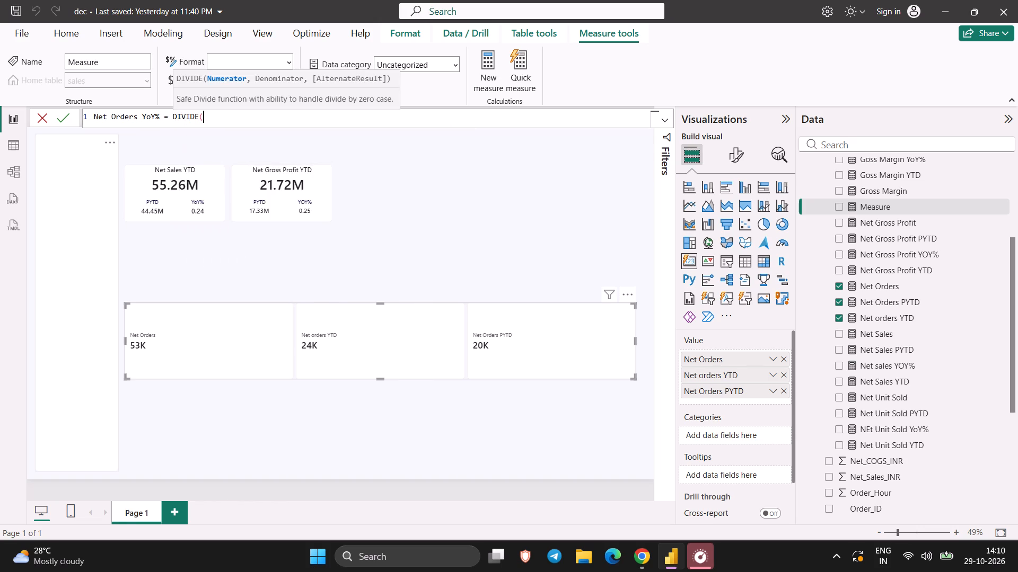
pyautogui.write("['")
pyautogui.press('BackSpace')
pyautogui.write('ne')
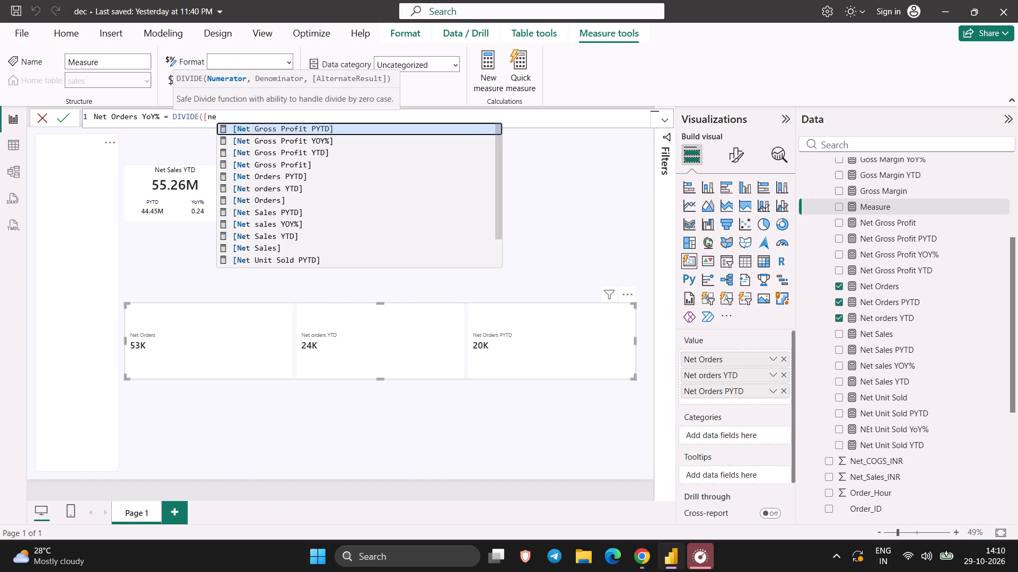
pyautogui.press('BackSpace')
pyautogui.press('BackSpace')
pyautogui.press('o')
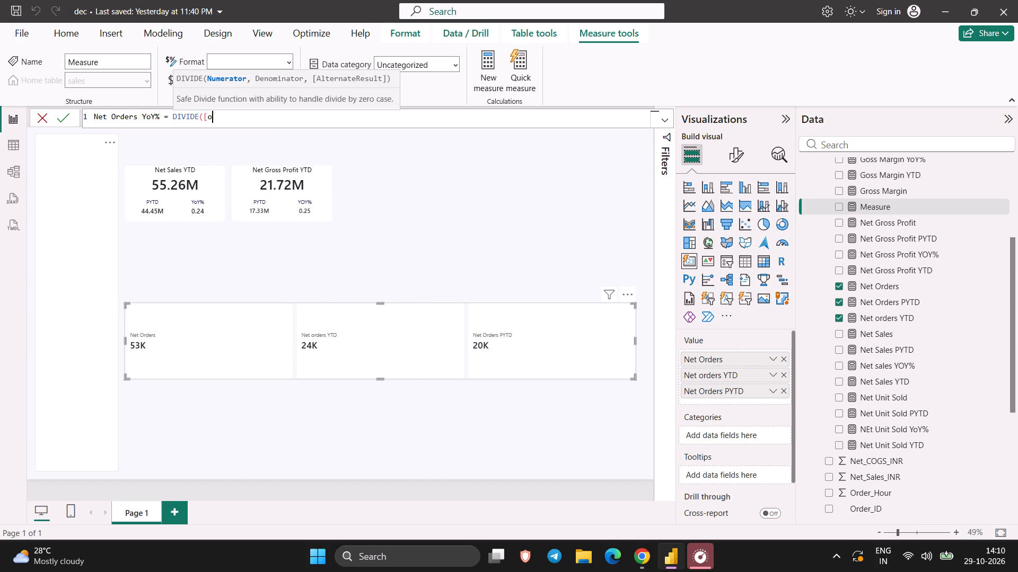
pyautogui.press('BackSpace')
pyautogui.hotkey('shift', 'o')
pyautogui.press('BackSpace')
pyautogui.write('net')
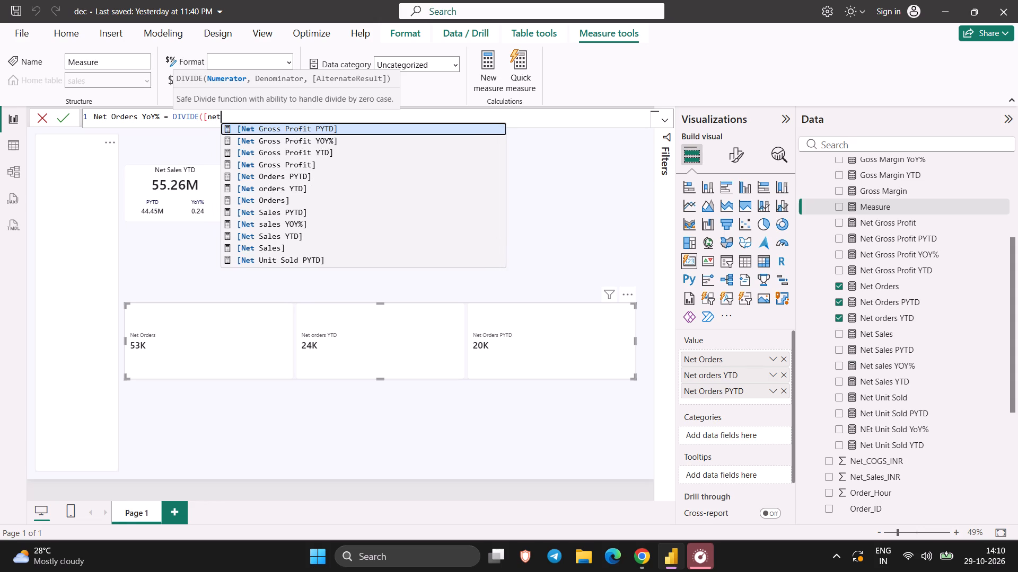
pyautogui.press('space')
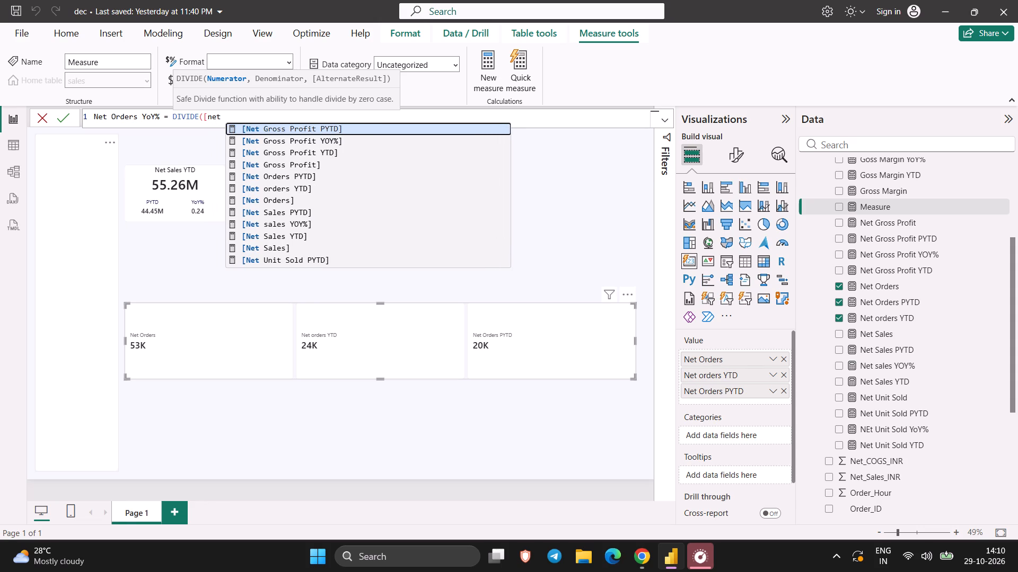
pyautogui.press('o')
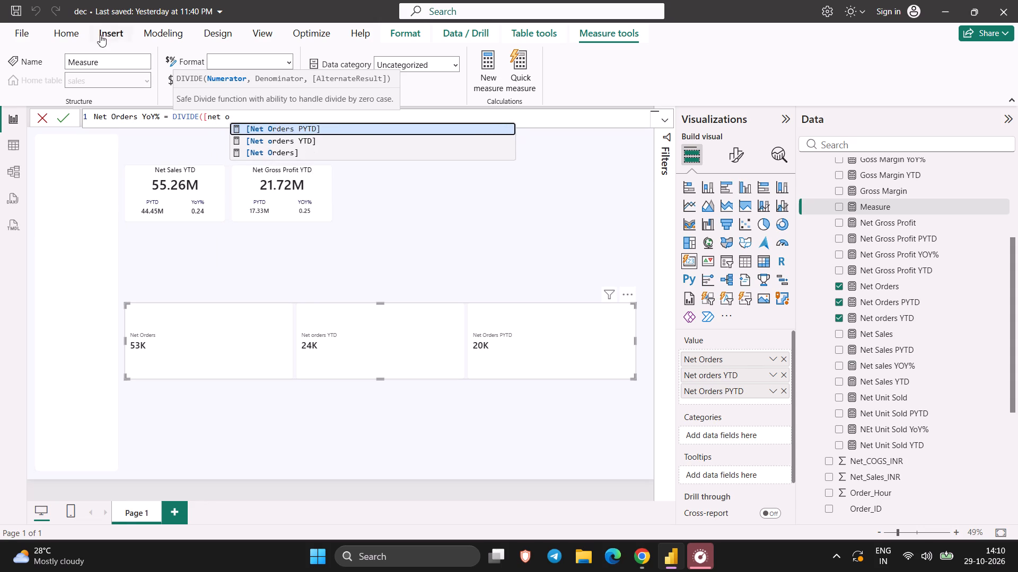
pyautogui.click(269, 142)
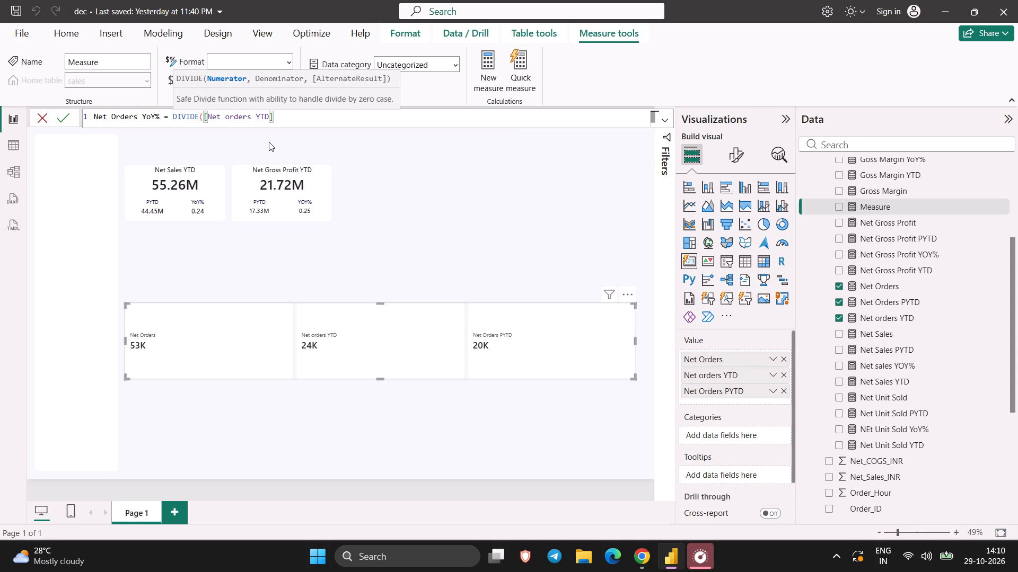
pyautogui.press('space')
pyautogui.write('-')
pyautogui.press('space')
pyautogui.write('net i')
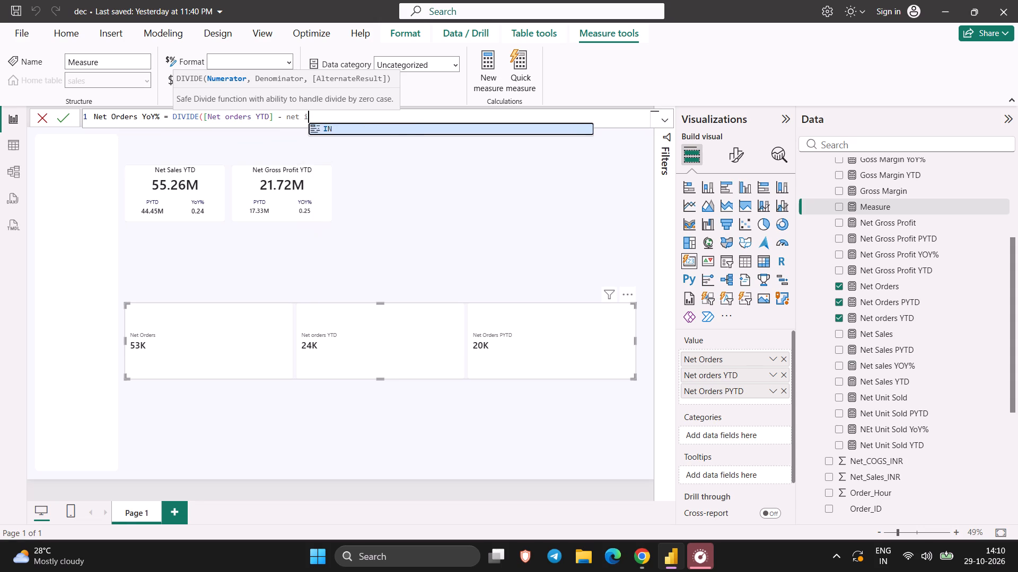
pyautogui.press('BackSpace')
pyautogui.press('o')
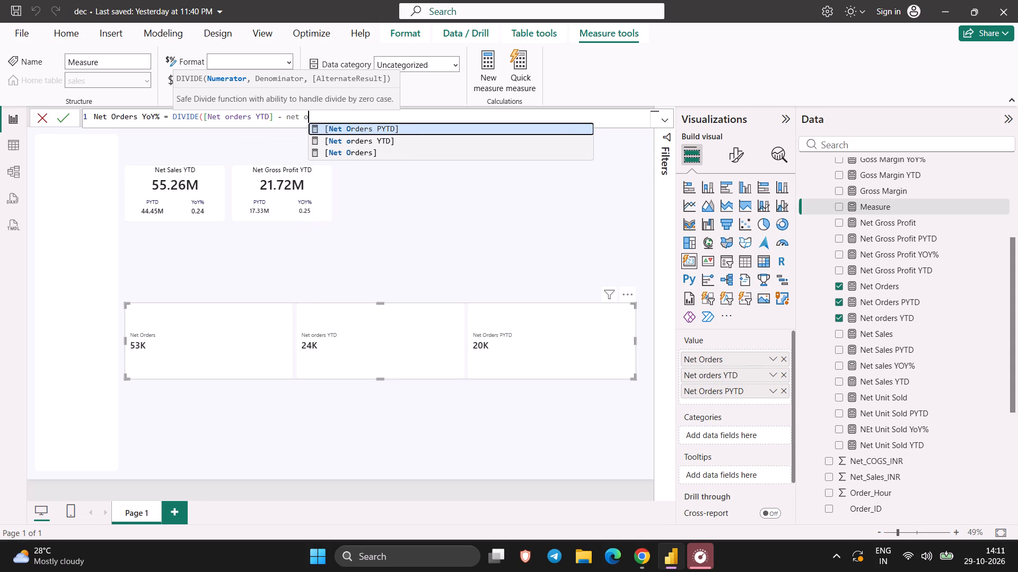
pyautogui.press('Return')
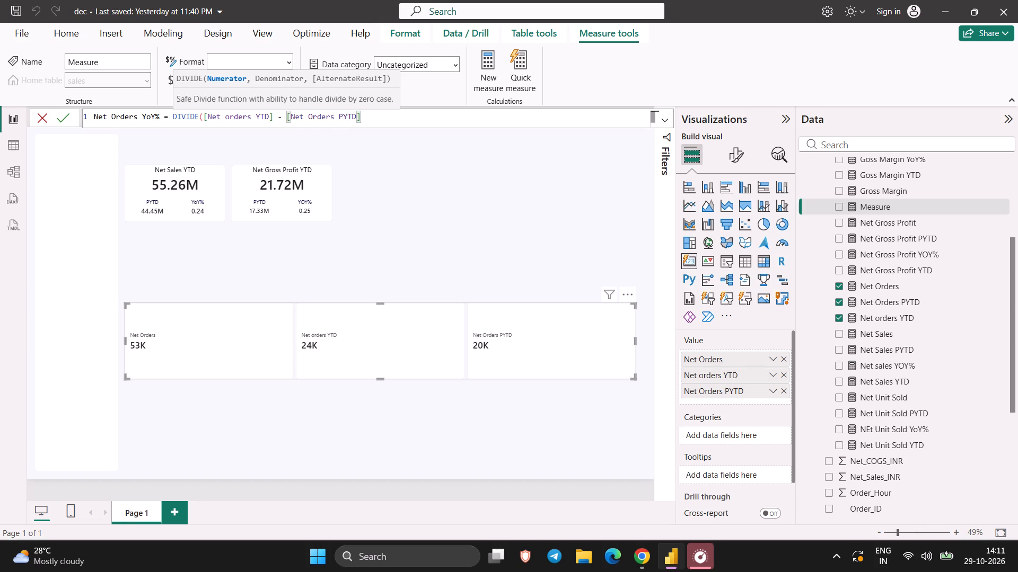
# Add [Net Orders PYTD] as the DIVIDE denominator, close the function and commit the Net Orders YoY% measure.
pyautogui.press(',')
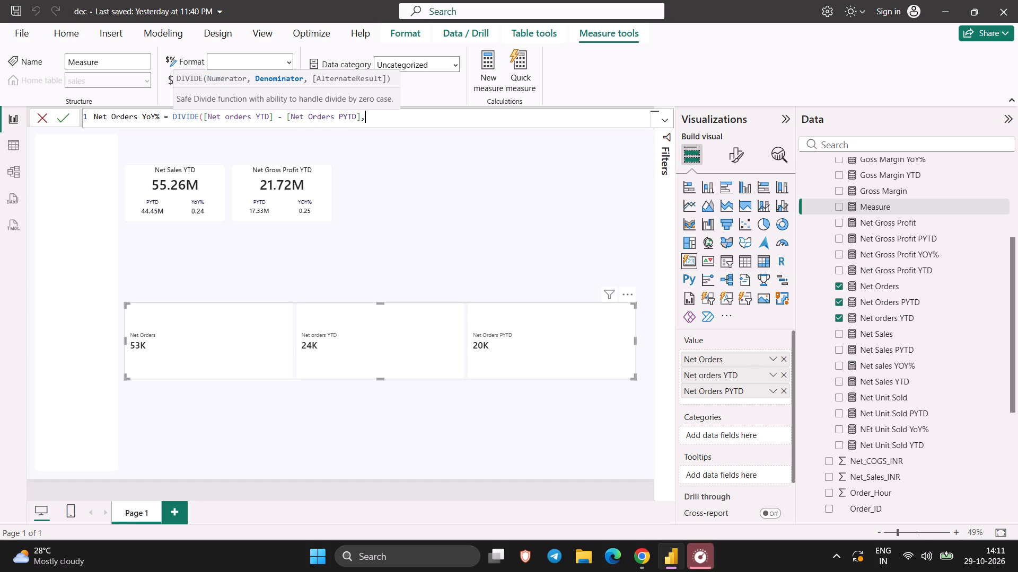
pyautogui.press('n')
pyautogui.write('et')
pyautogui.press('space')
pyautogui.press('o')
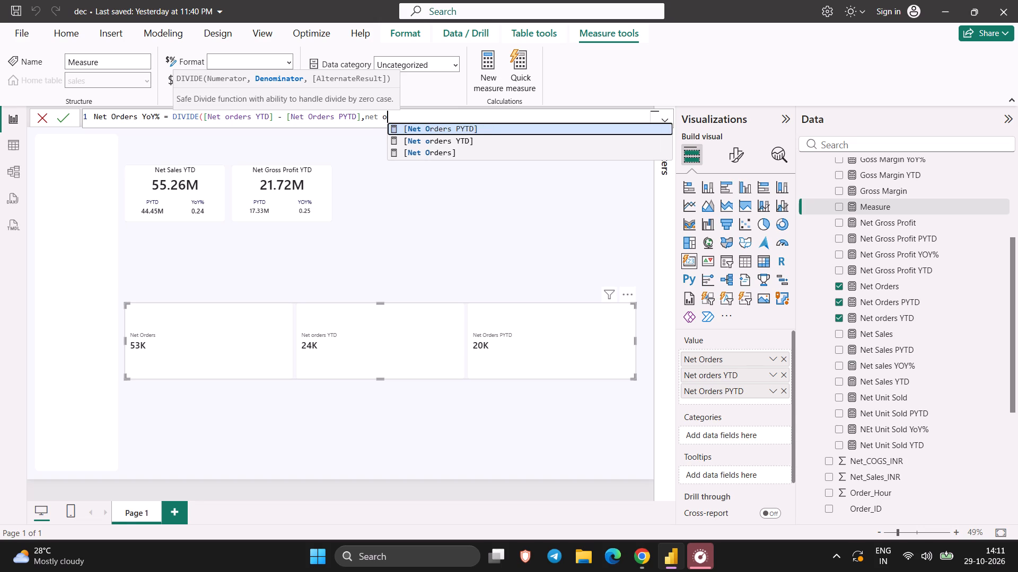
pyautogui.press('Return')
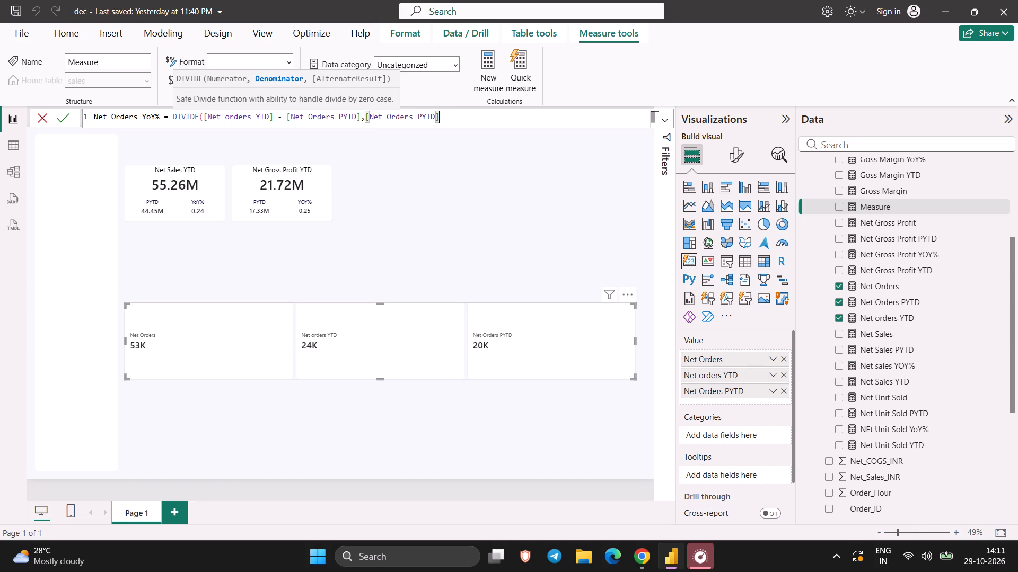
pyautogui.hotkey('shift', ')')
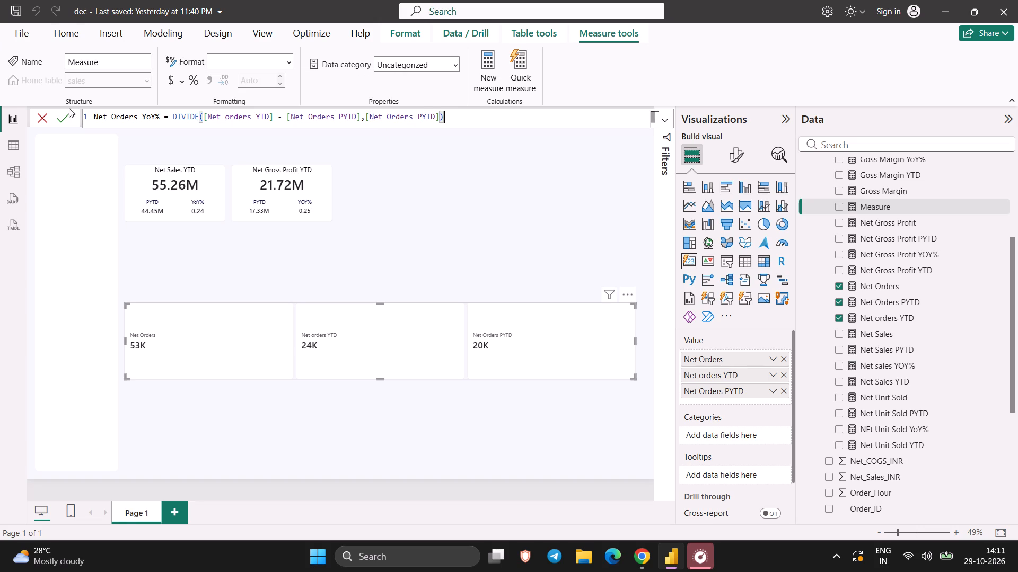
pyautogui.click(58, 122)
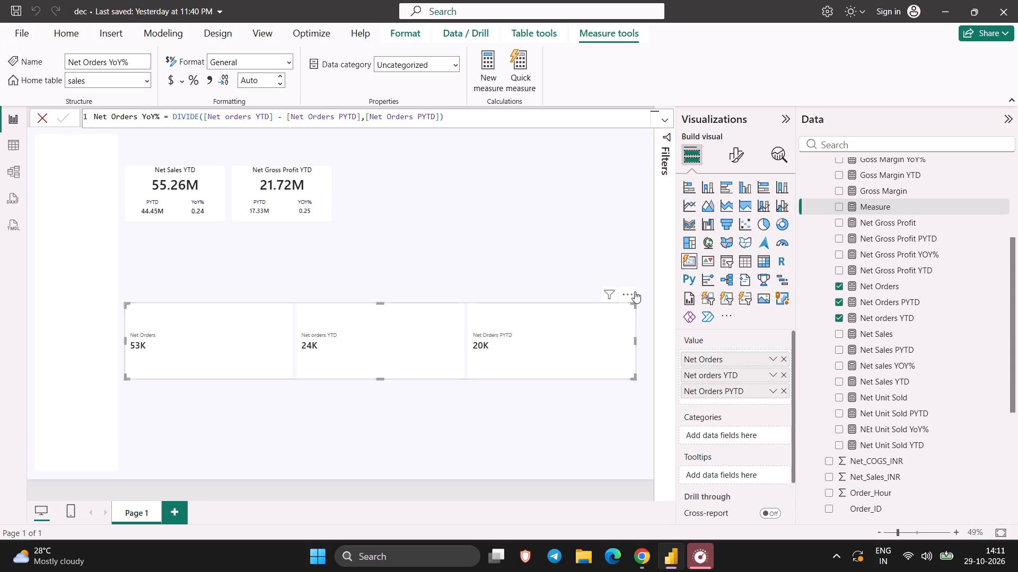
# Add the Net Orders YoY% measure to the card visual holding the other Net Orders measures.
pyautogui.click(841, 299)
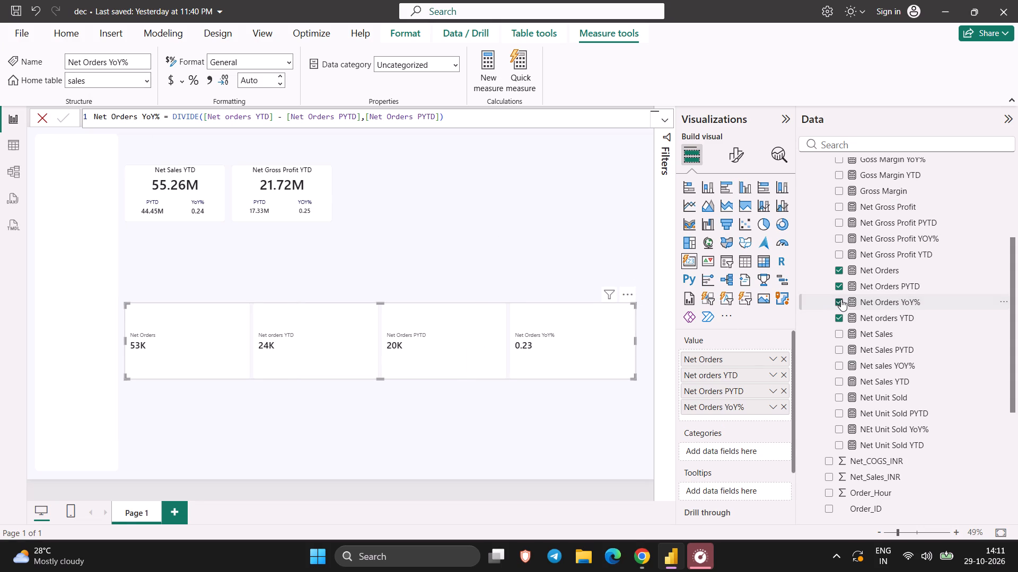
# Switch to the YouTube tutorial in Chrome and skim the section on the Orders YoY Display measure and Net Orders YTD card.
pyautogui.click(639, 555)
pyautogui.press('space')
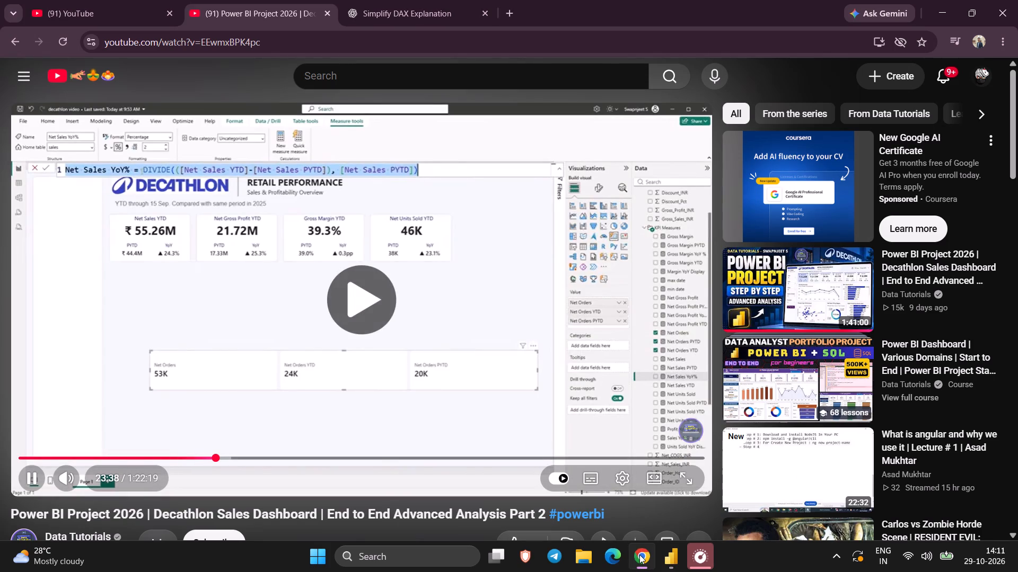
pyautogui.press('Right')
pyautogui.press('Right')
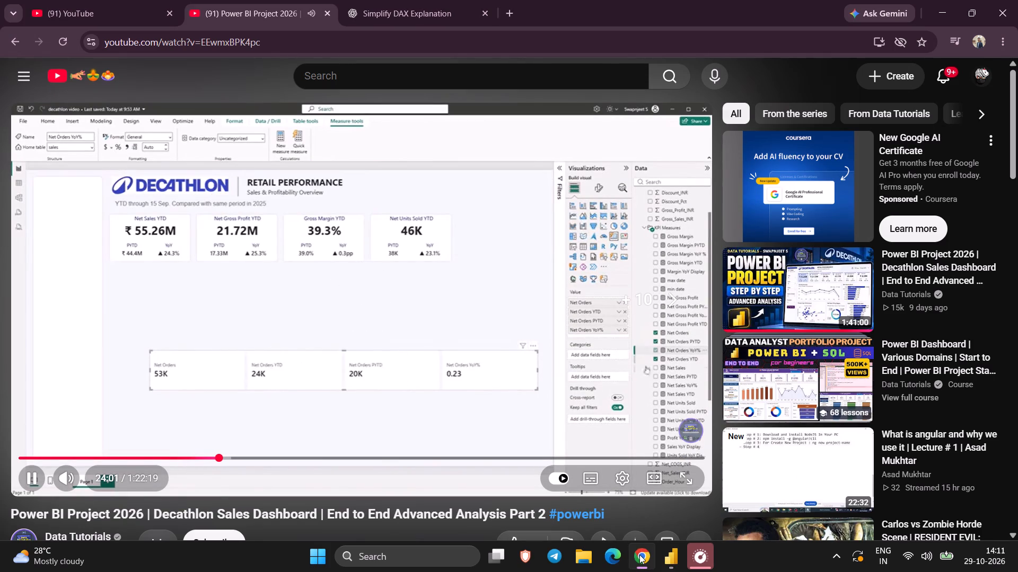
pyautogui.press('Right')
pyautogui.press('Right')
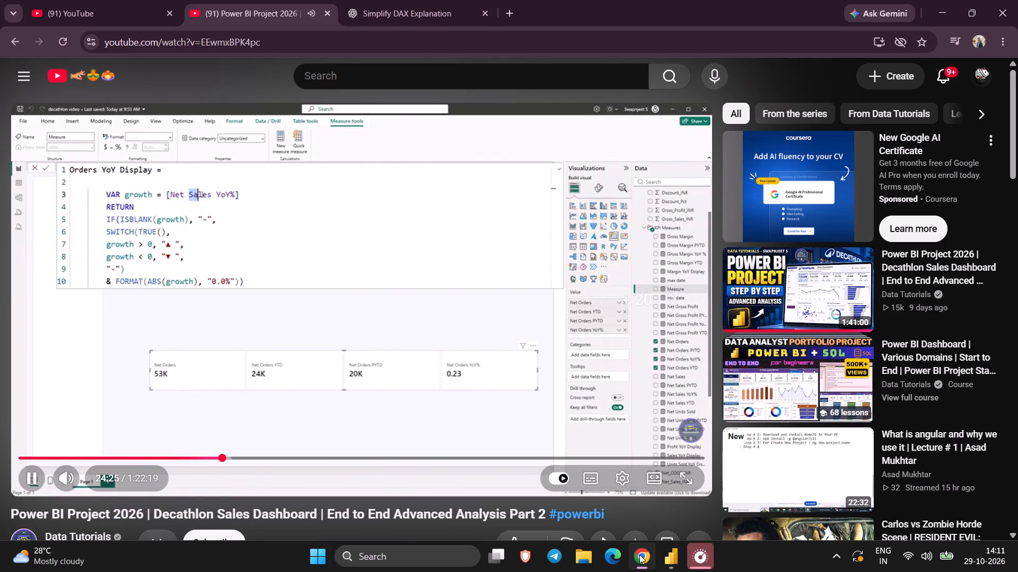
pyautogui.press('Right')
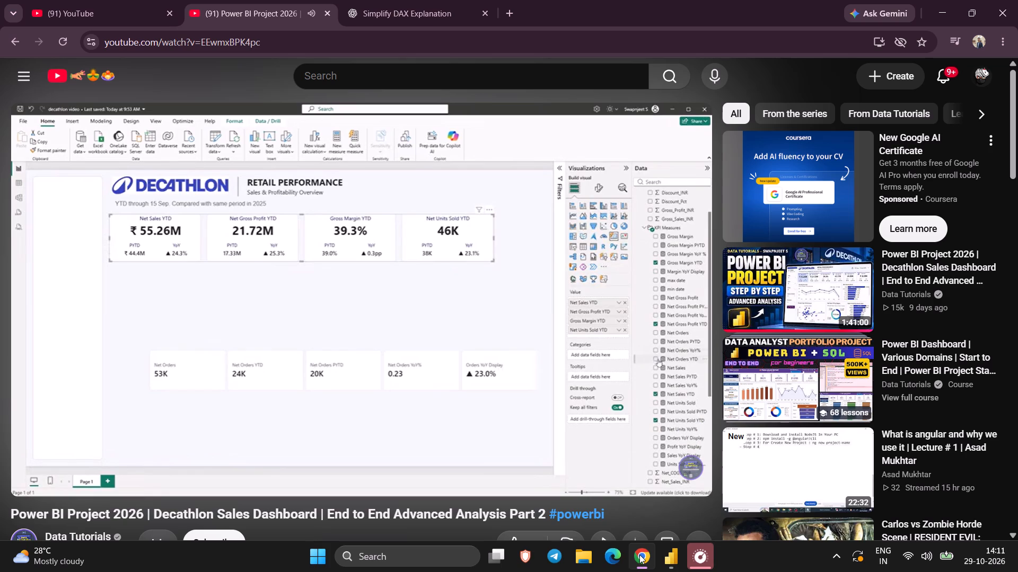
pyautogui.press('Right')
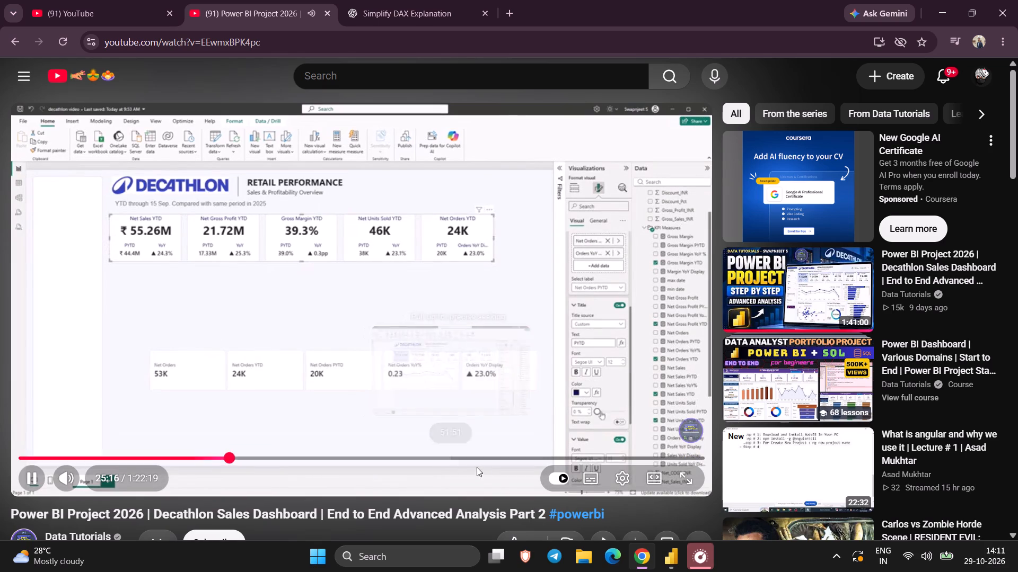
pyautogui.click(411, 369)
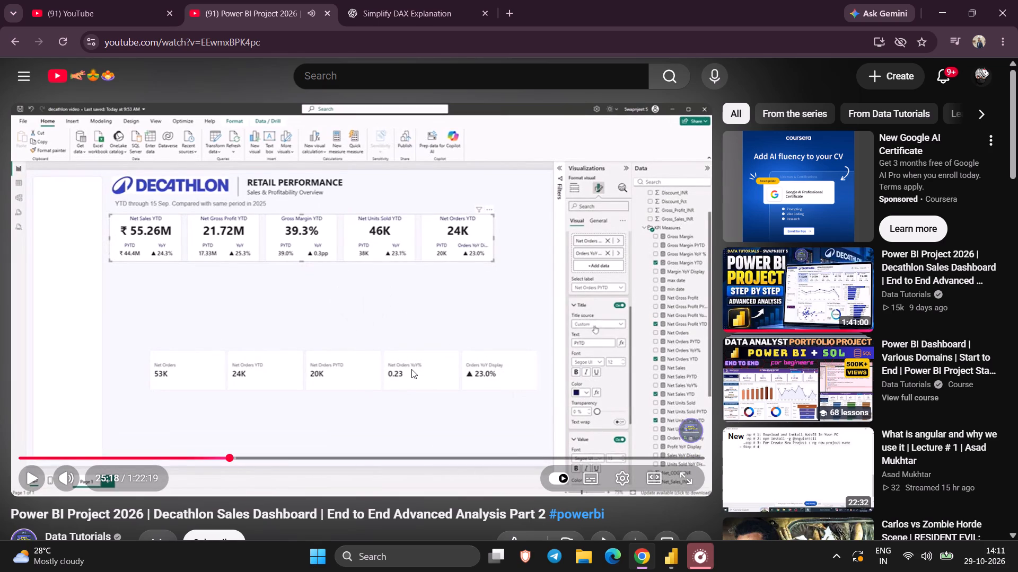
pyautogui.click(431, 336)
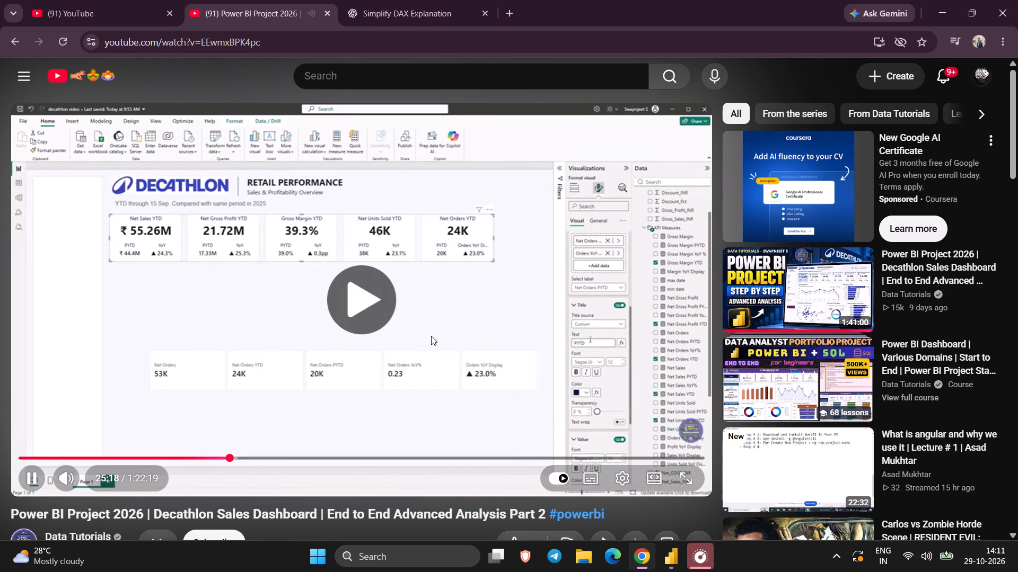
pyautogui.click(429, 301)
pyautogui.click(429, 301)
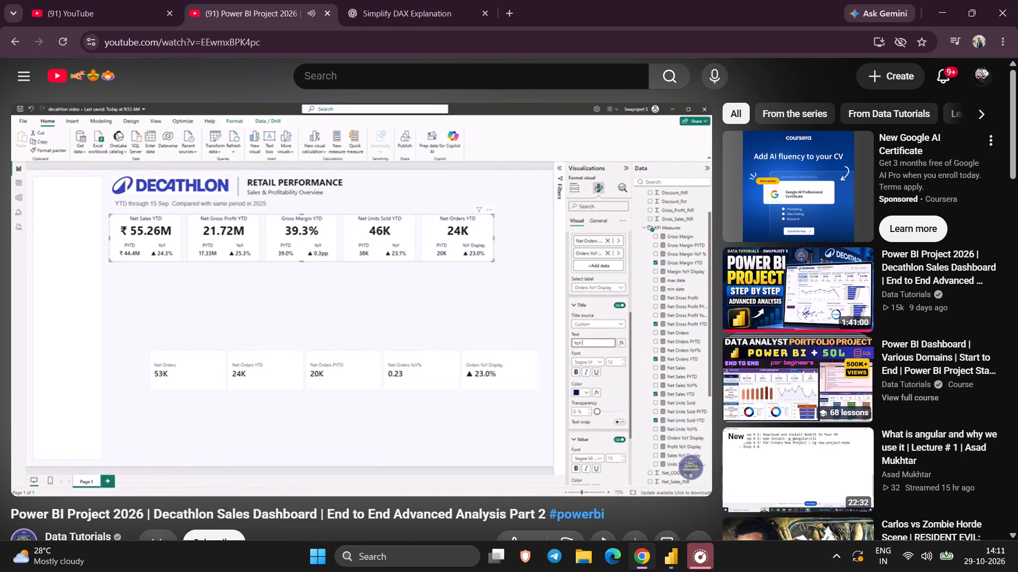
pyautogui.click(429, 301)
pyautogui.click(429, 301)
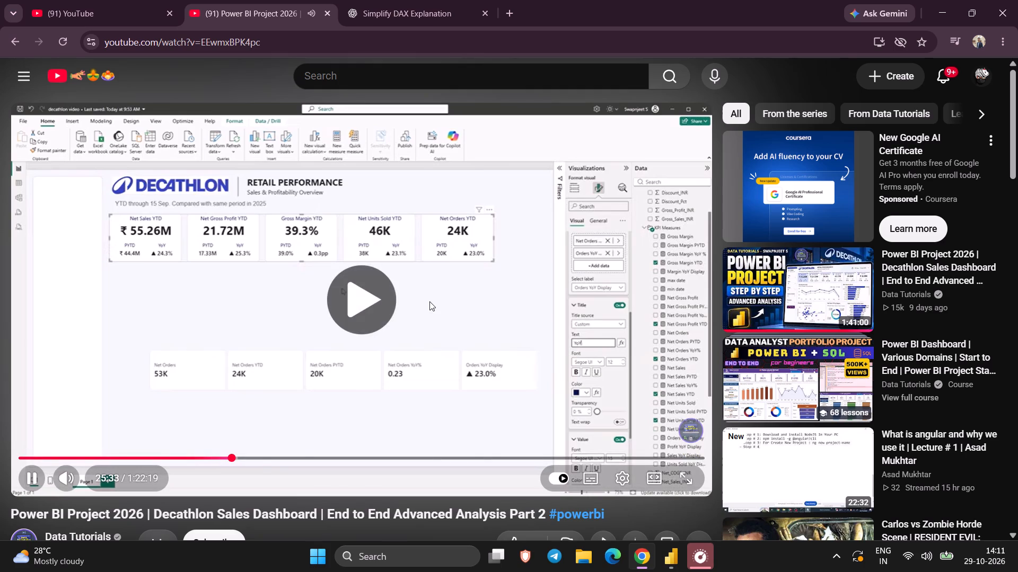
# Review the AOV YTD definition in the tutorial's KPI requirements table.
pyautogui.press('Right')
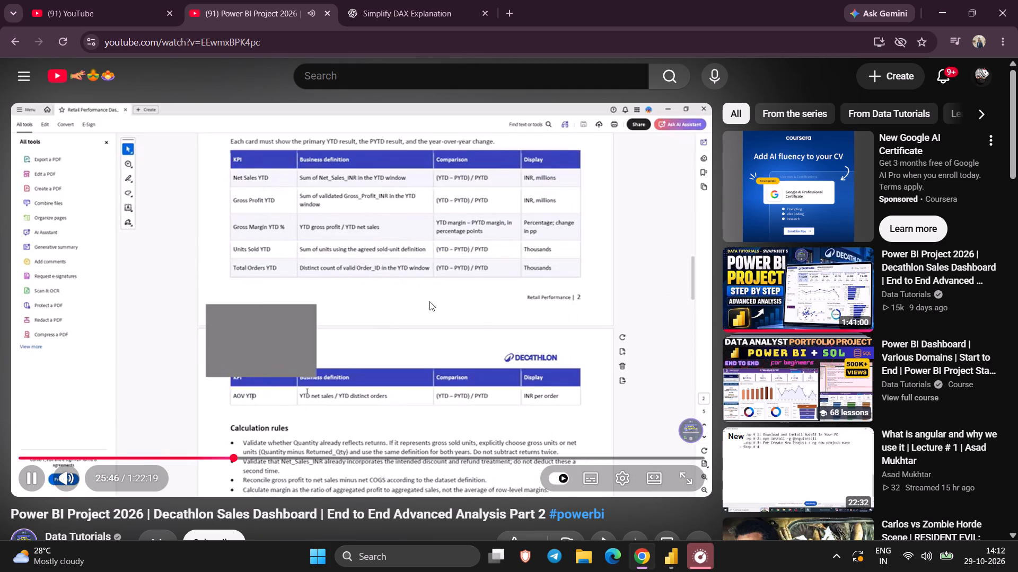
pyautogui.click(408, 333)
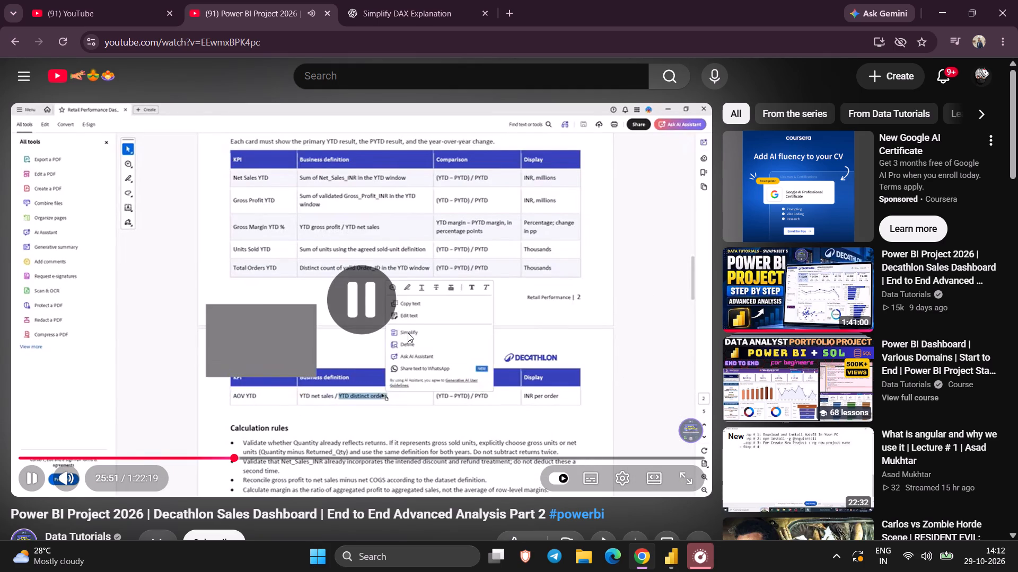
pyautogui.click(408, 333)
pyautogui.click(408, 333)
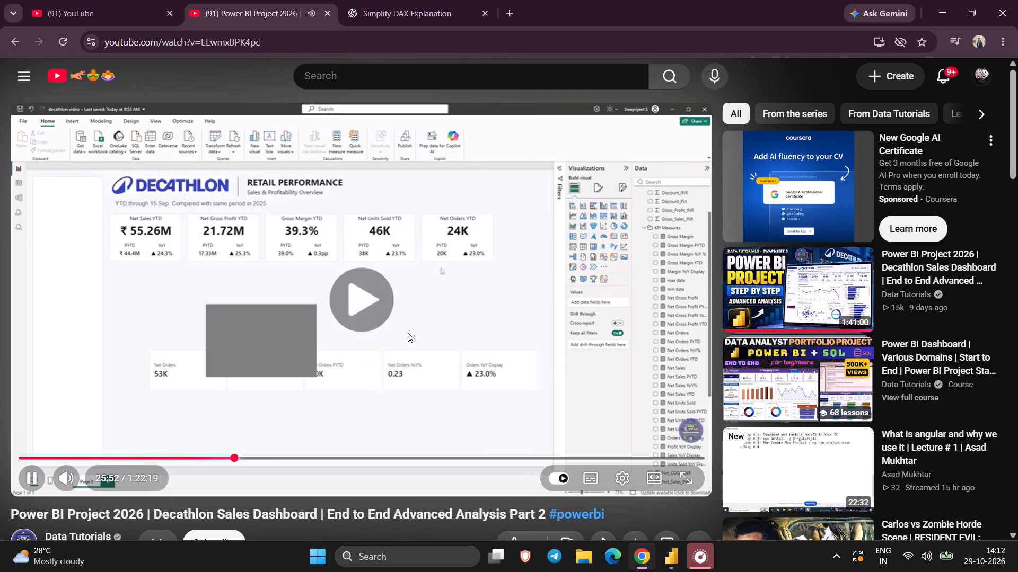
# Back in Power BI, remove Net orders YTD, Net Orders YoY%, Net Orders PYTD and Net Orders from the four-measure card visual.
pyautogui.click(674, 543)
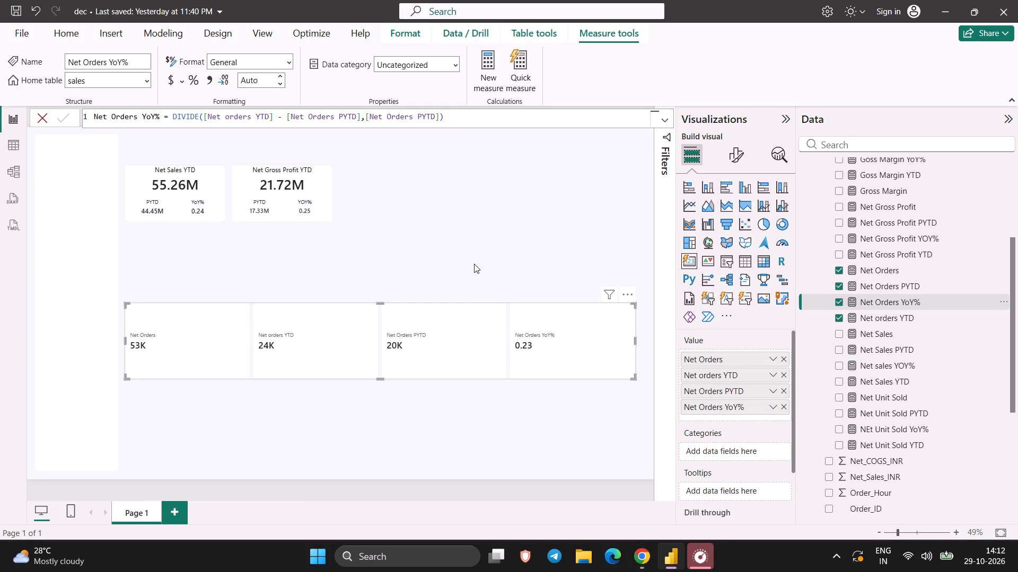
pyautogui.click(840, 316)
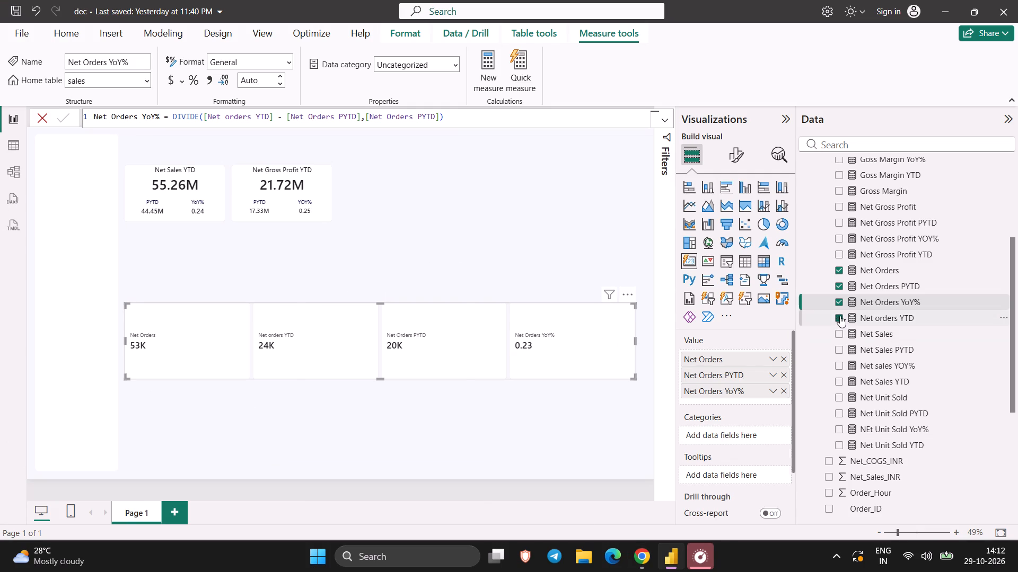
pyautogui.click(838, 299)
pyautogui.click(838, 283)
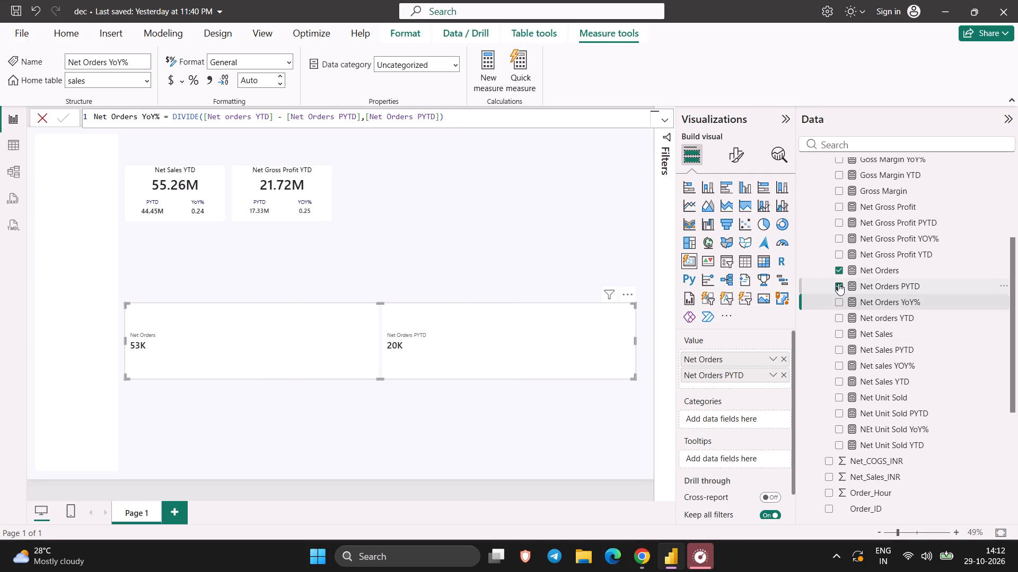
pyautogui.click(838, 271)
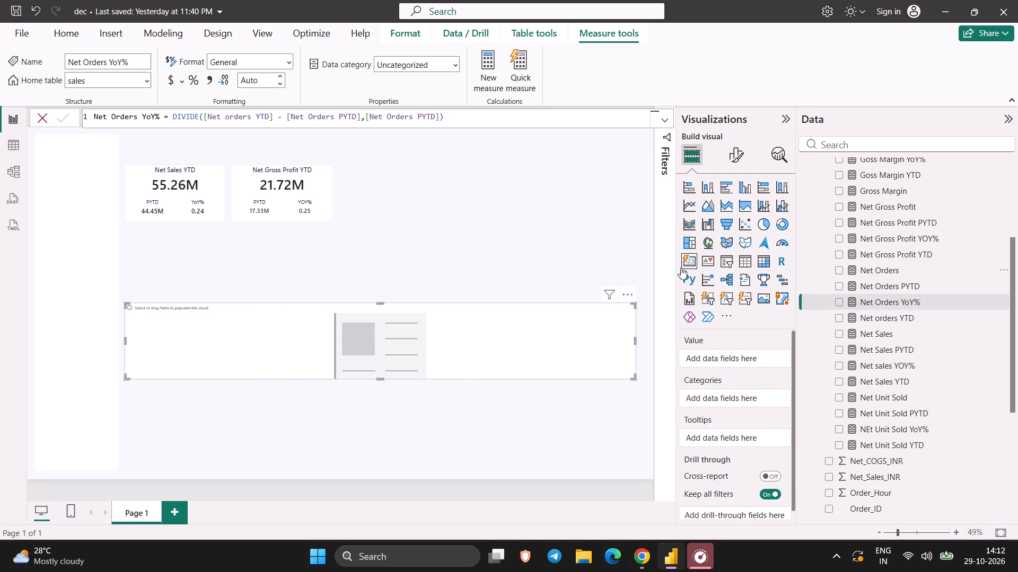
pyautogui.click(674, 265)
# Create a new measure in the sales table and name it Avg Order Value in the formula.
pyautogui.rightClick(818, 204)
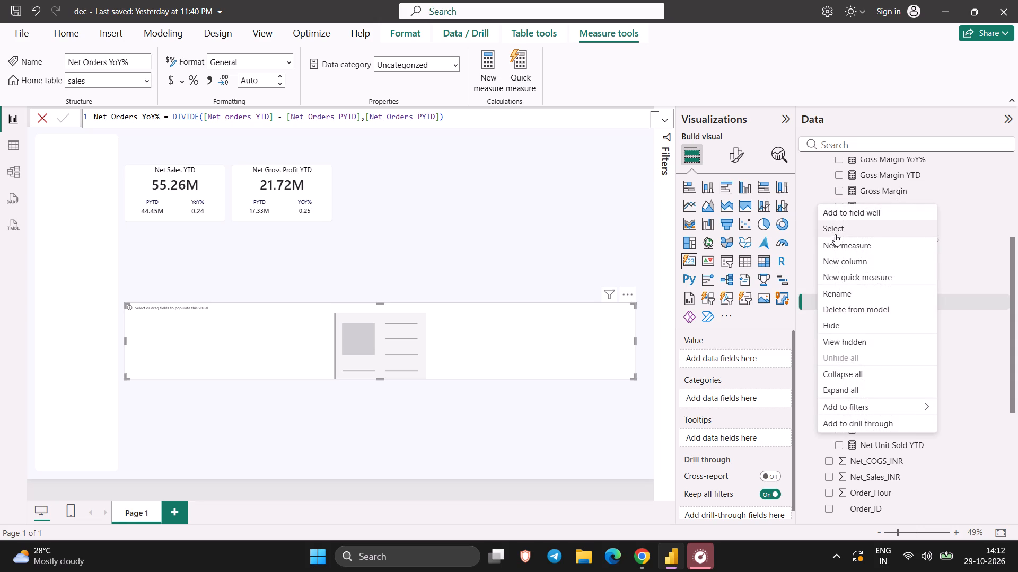
pyautogui.click(838, 242)
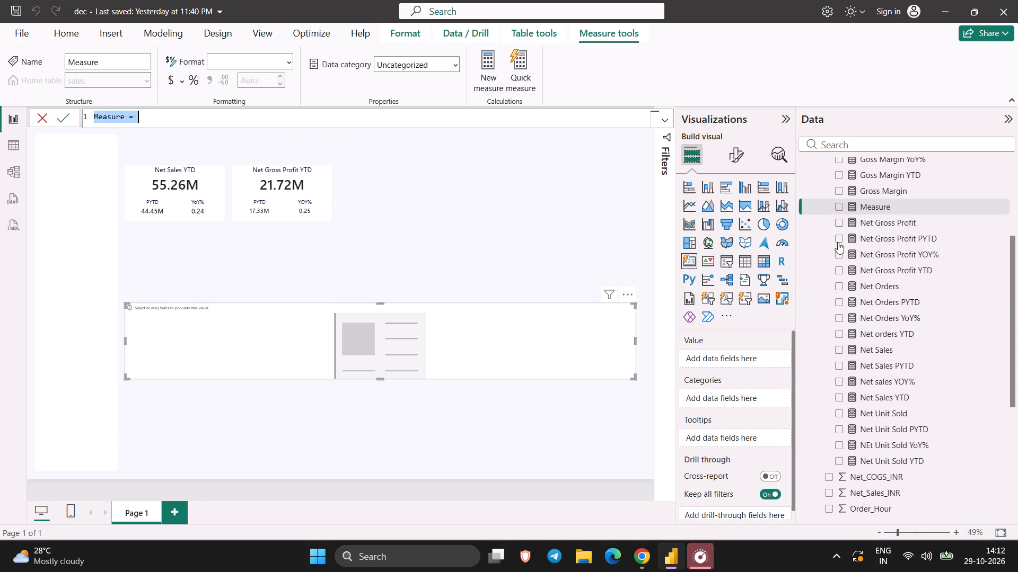
pyautogui.hotkey('shift', 'a')
pyautogui.press('v')
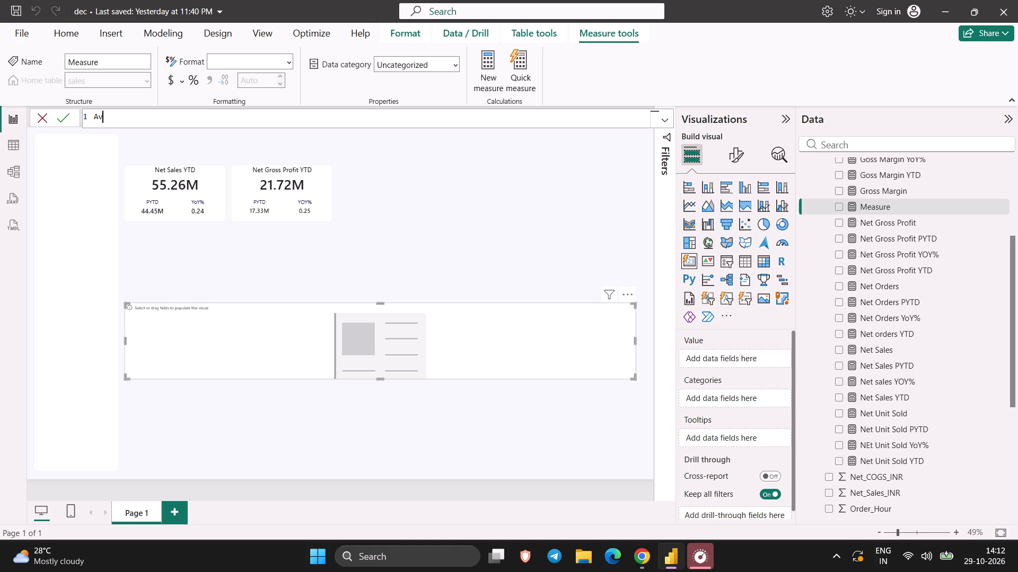
pyautogui.write('g')
pyautogui.press('space')
pyautogui.hotkey('shift', 'o')
pyautogui.write('rder')
pyautogui.press('space')
pyautogui.write('Va')
pyautogui.write('lue')
pyautogui.press('space')
pyautogui.write('=')
pyautogui.press('space')
# Switch to the YouTube tutorial and examine how the Net AOV measure is built and how AOV YTD is defined.
pyautogui.click(643, 554)
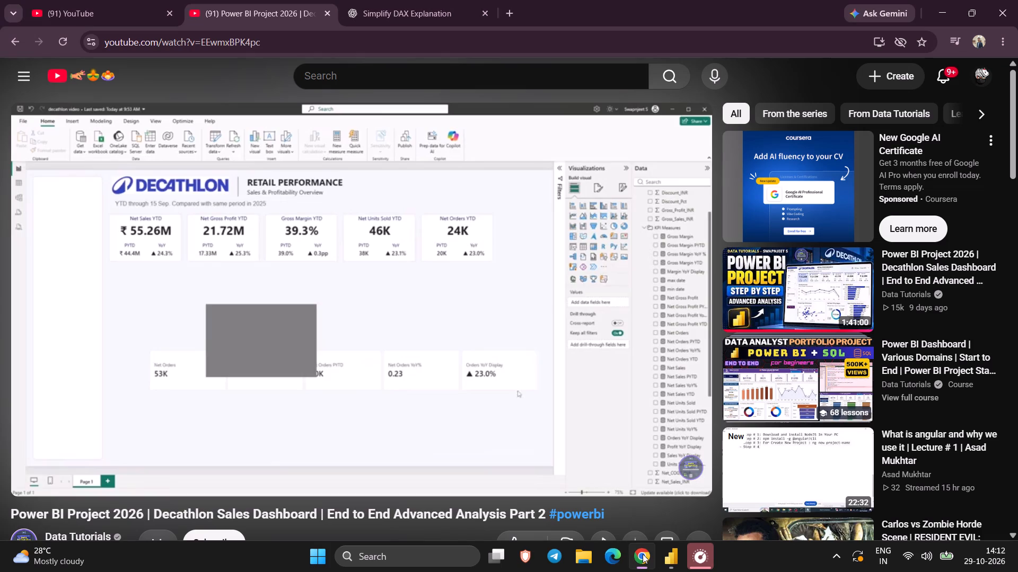
pyautogui.click(491, 395)
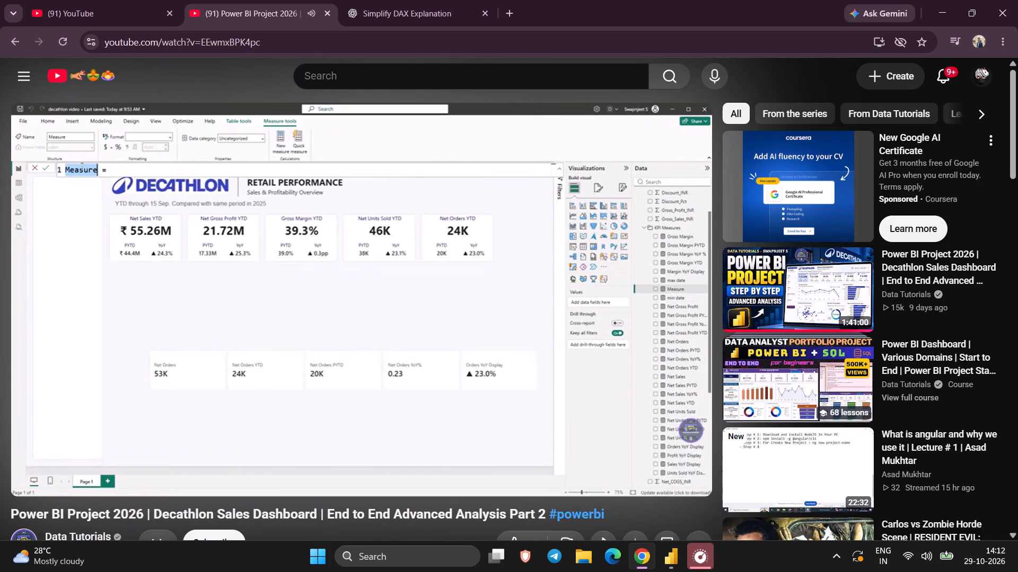
pyautogui.press('Right')
pyautogui.press('Right')
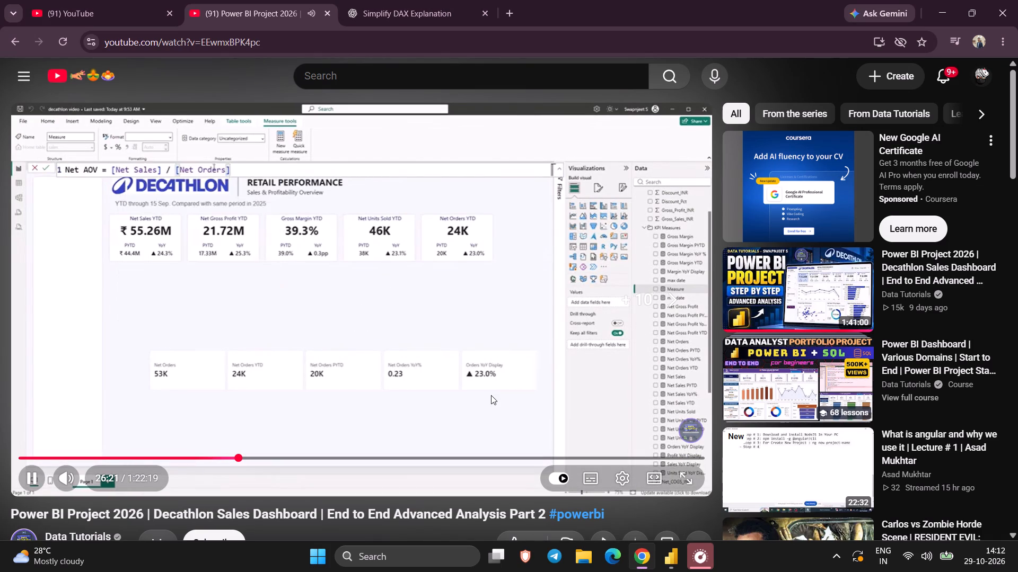
pyautogui.click(272, 258)
pyautogui.click(272, 258)
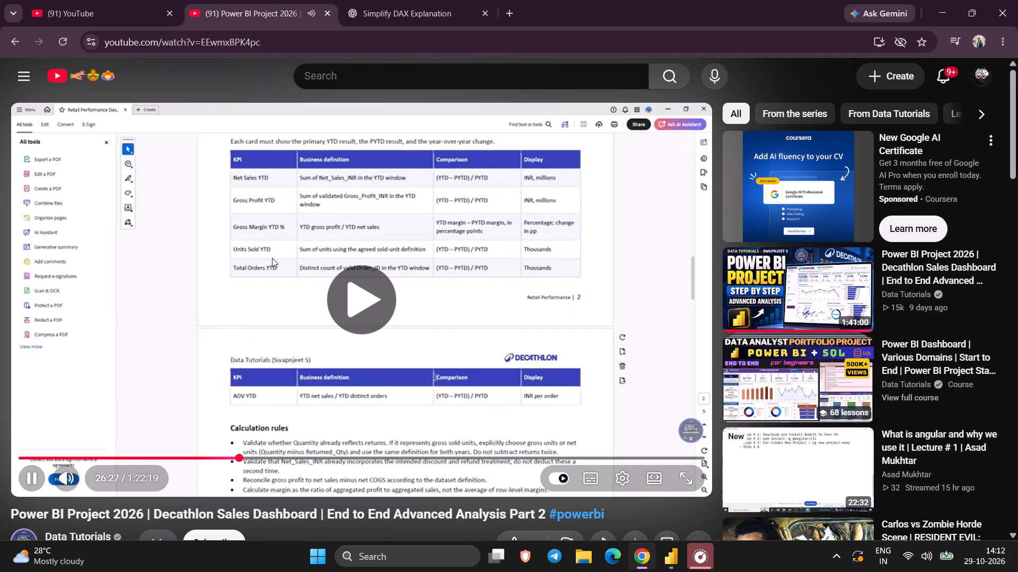
pyautogui.click(272, 258)
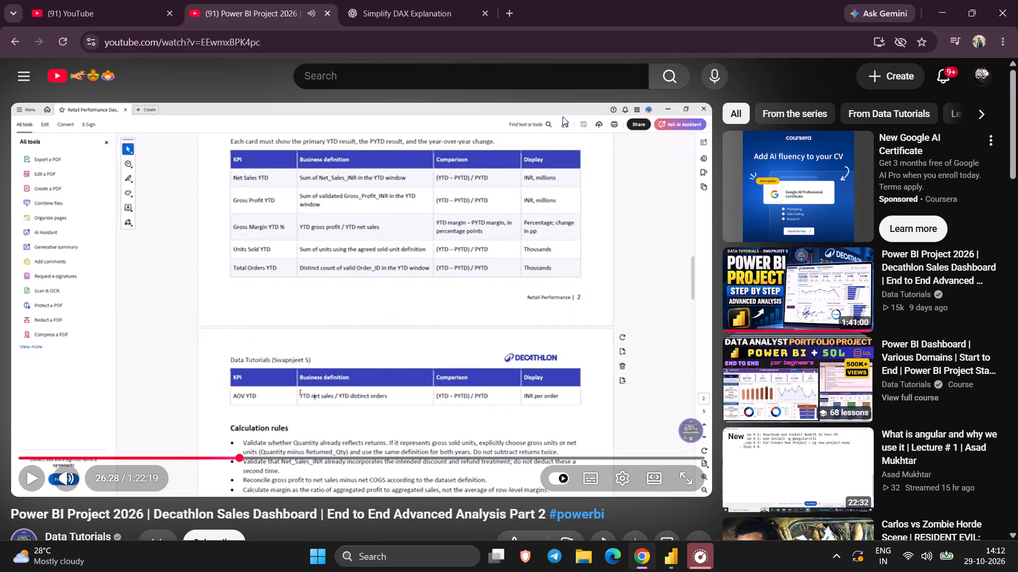
# Close the spare YouTube home page in Chrome, followed by the whole browser.
pyautogui.click(166, 9)
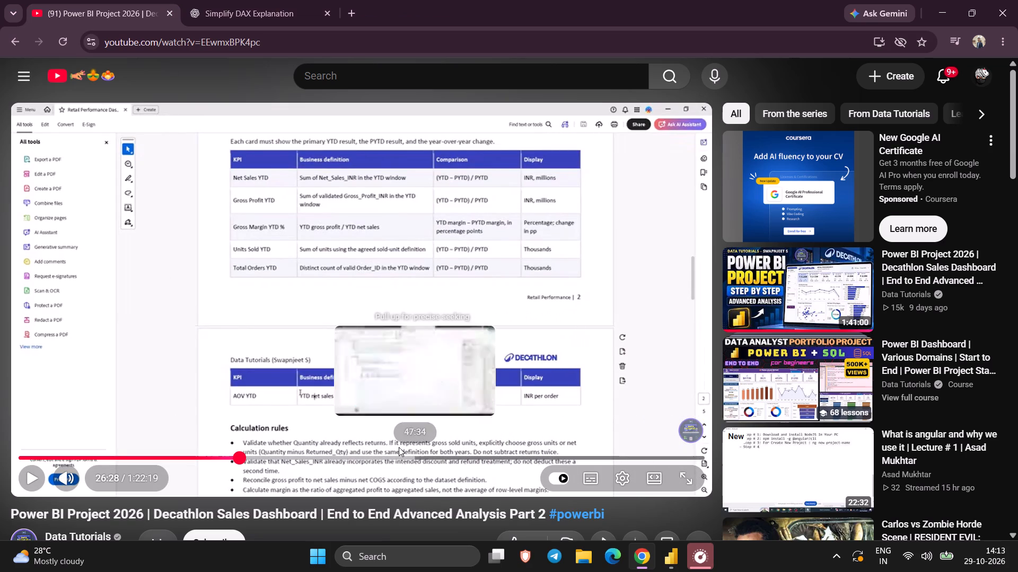
pyautogui.click(1017, 0)
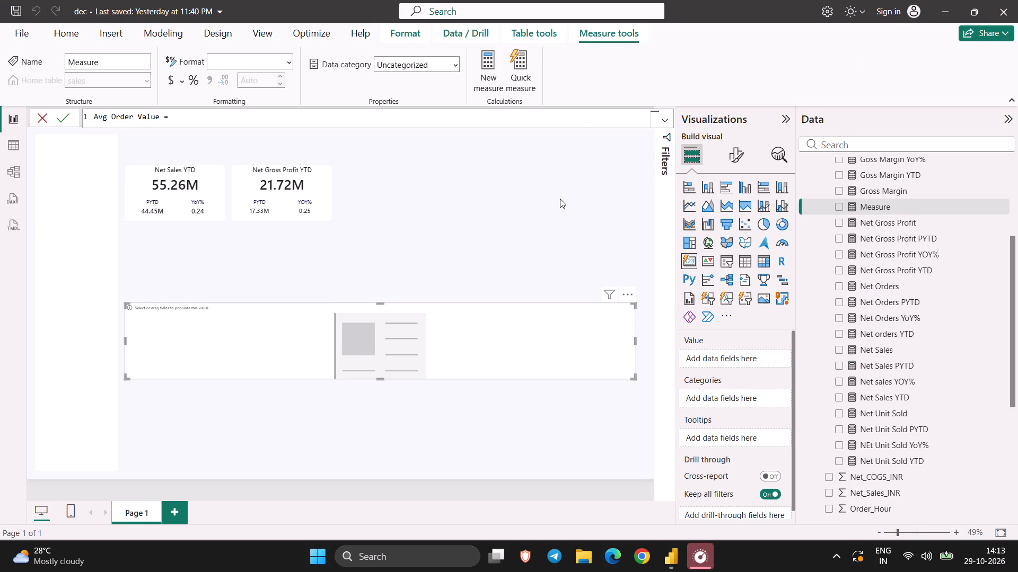
# Close the dec report in Power BI, saving the changes.
pyautogui.click(1017, 1)
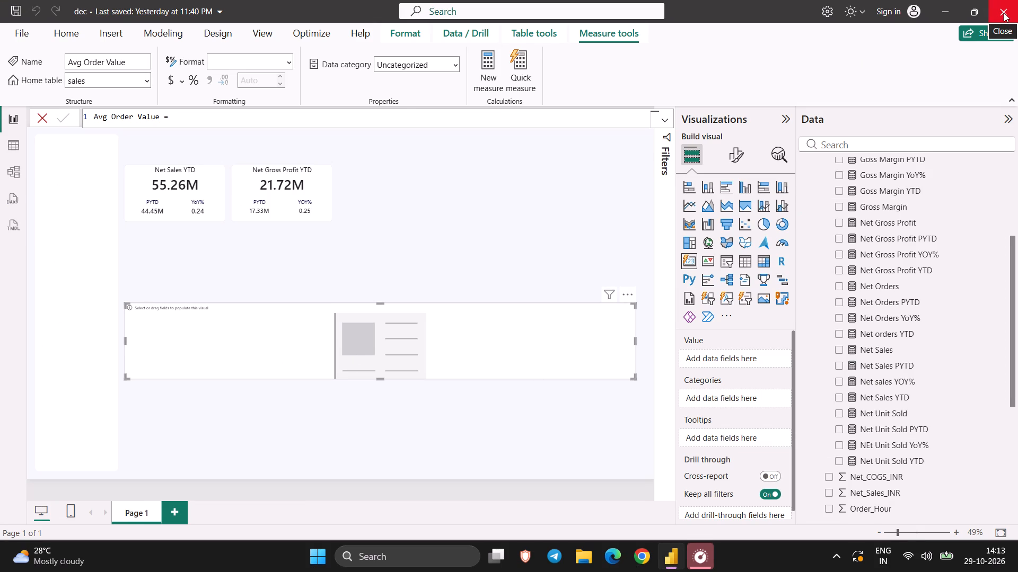
pyautogui.click(1004, 13)
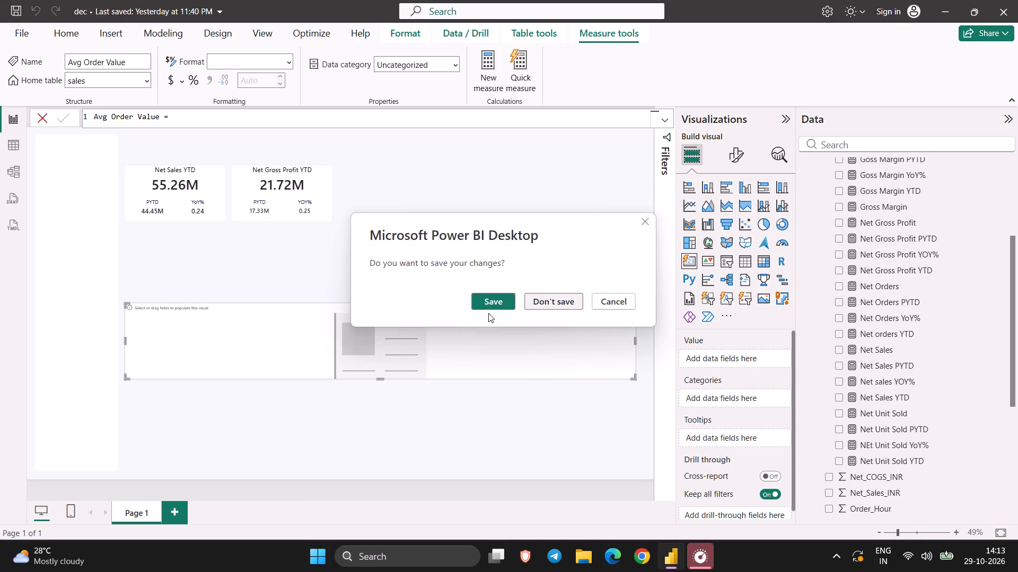
pyautogui.click(492, 302)
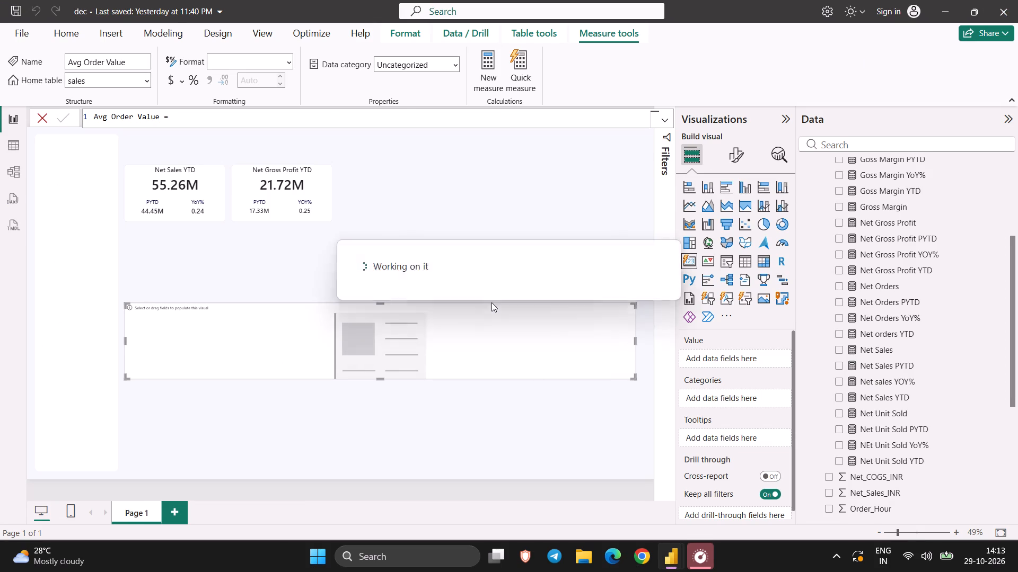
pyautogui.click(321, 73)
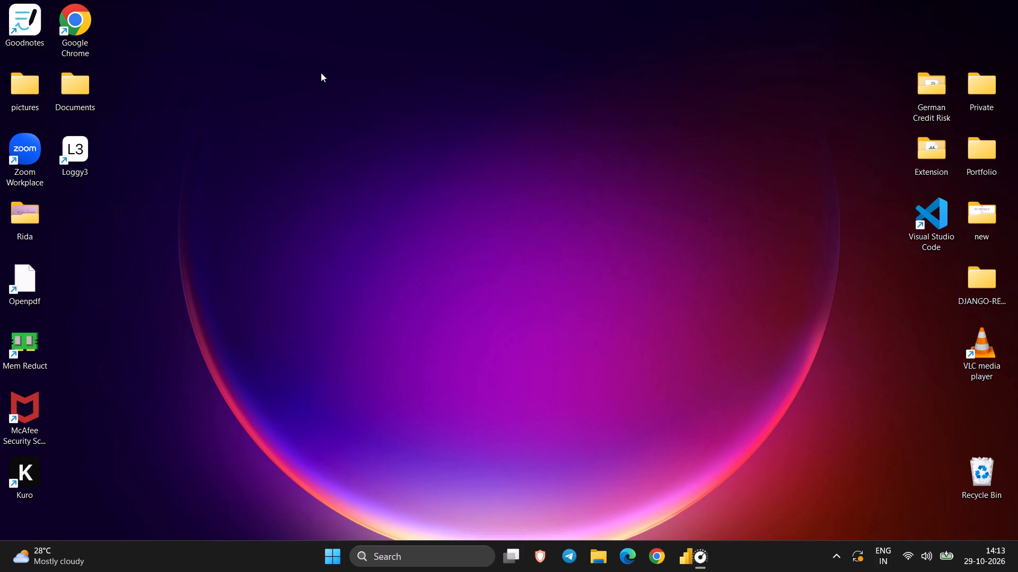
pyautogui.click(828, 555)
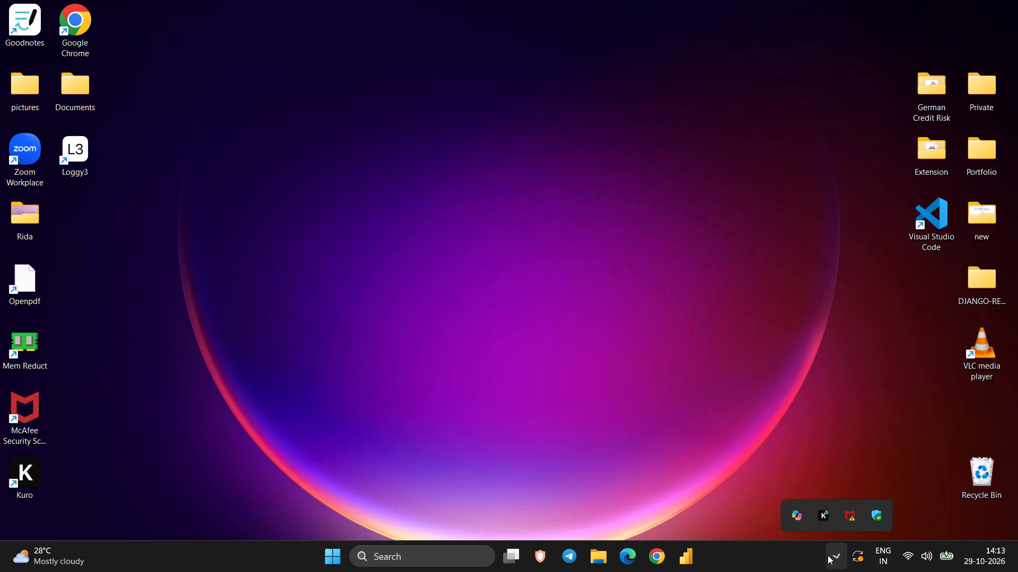
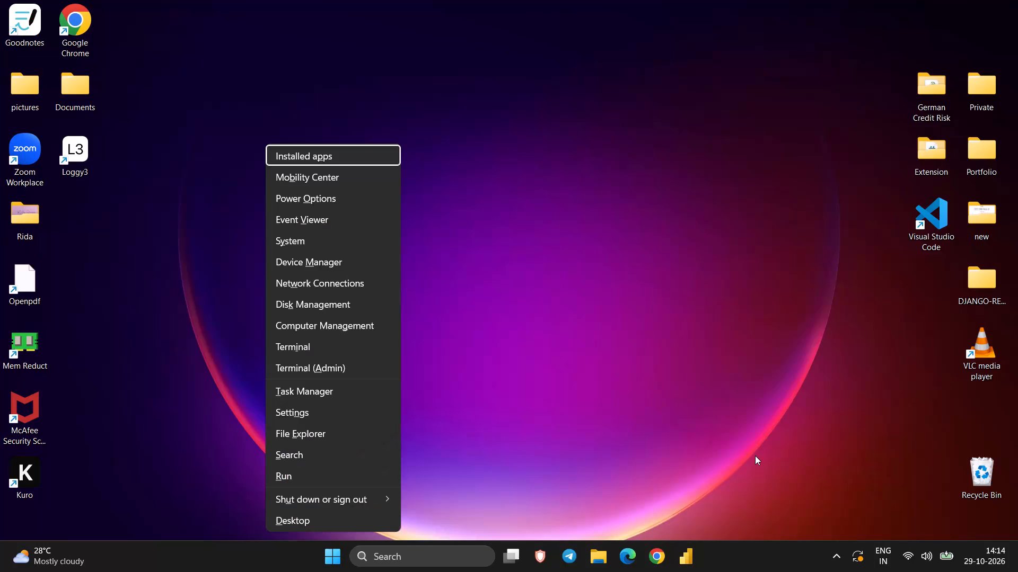
# Shut down the computer.
pyautogui.write('uuu')
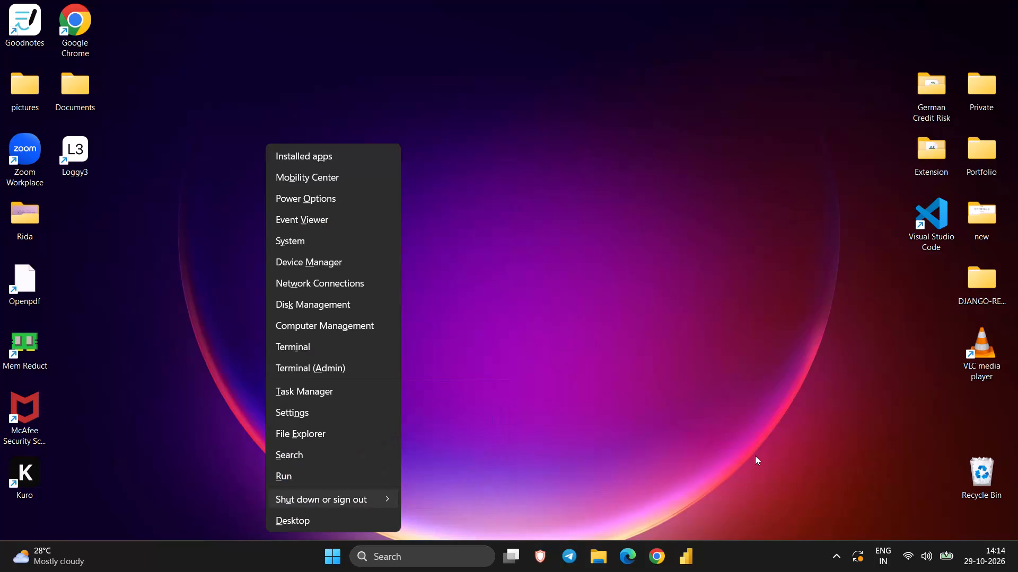